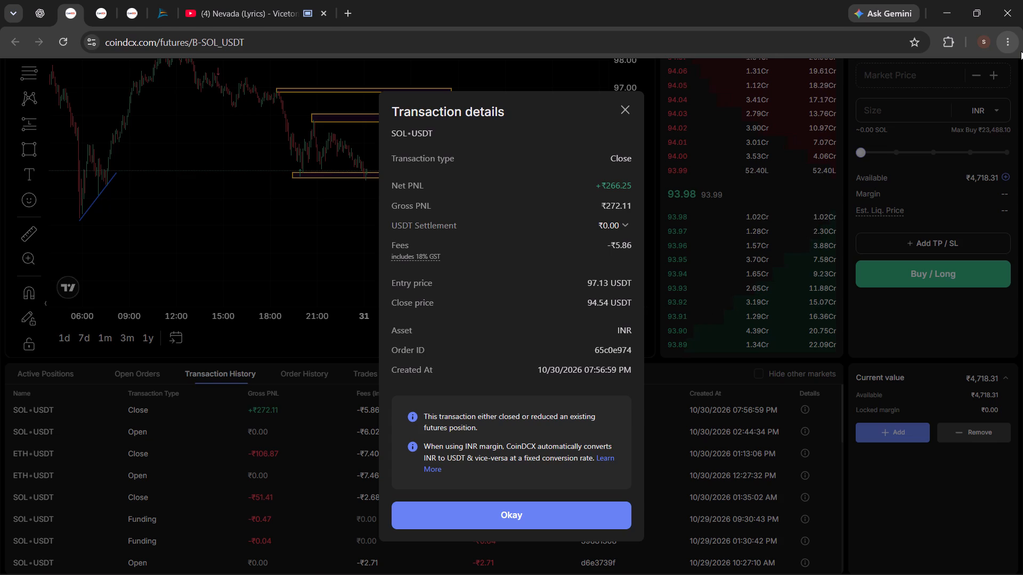
# Close the SOL-USDT transaction details and return to the price chart.
pyautogui.click(626, 113)
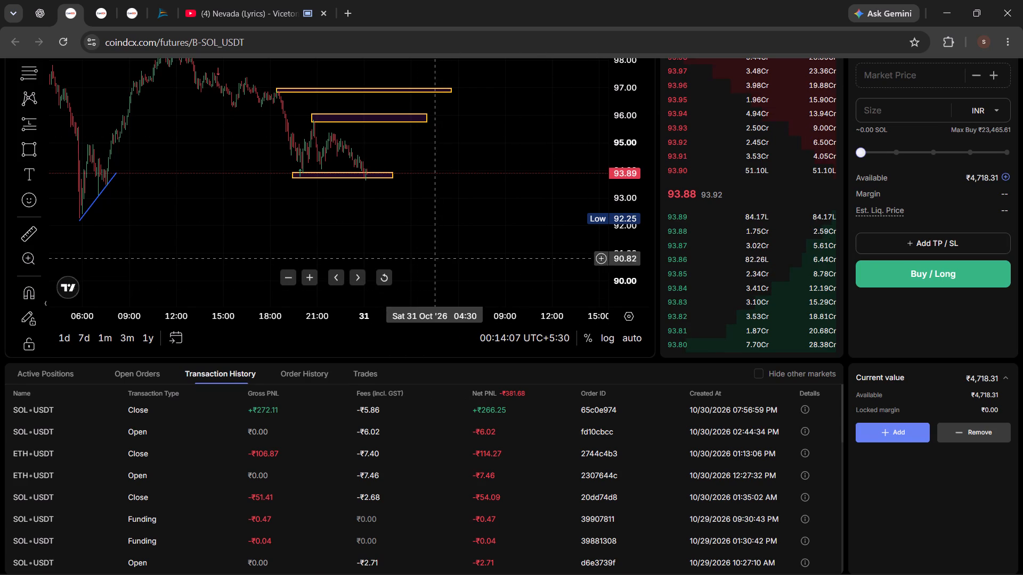
pyautogui.scroll(1, 426, 214)
pyautogui.scroll(-5, 426, 214)
pyautogui.scroll(4, 506, 398)
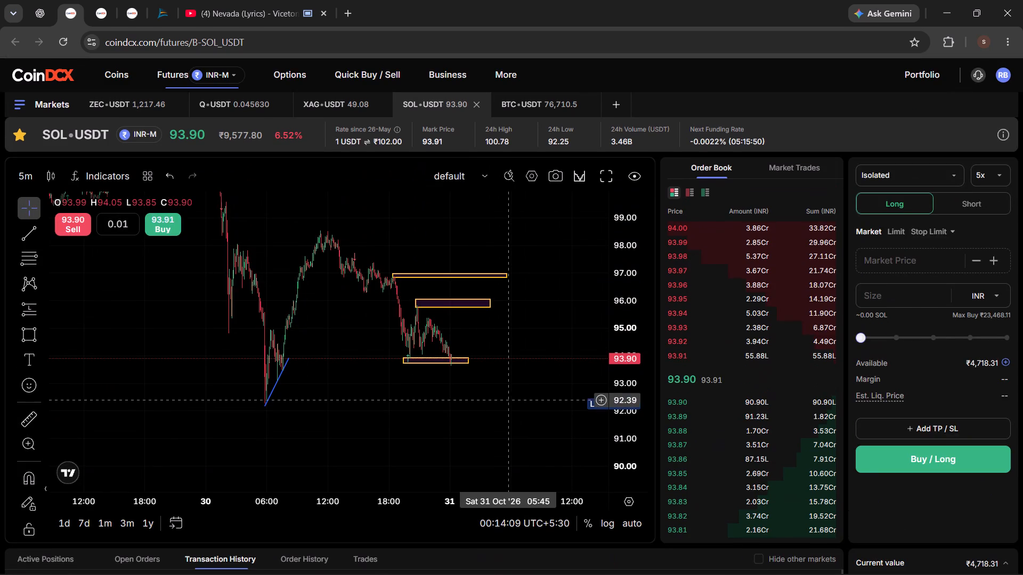
pyautogui.scroll(3, 508, 400)
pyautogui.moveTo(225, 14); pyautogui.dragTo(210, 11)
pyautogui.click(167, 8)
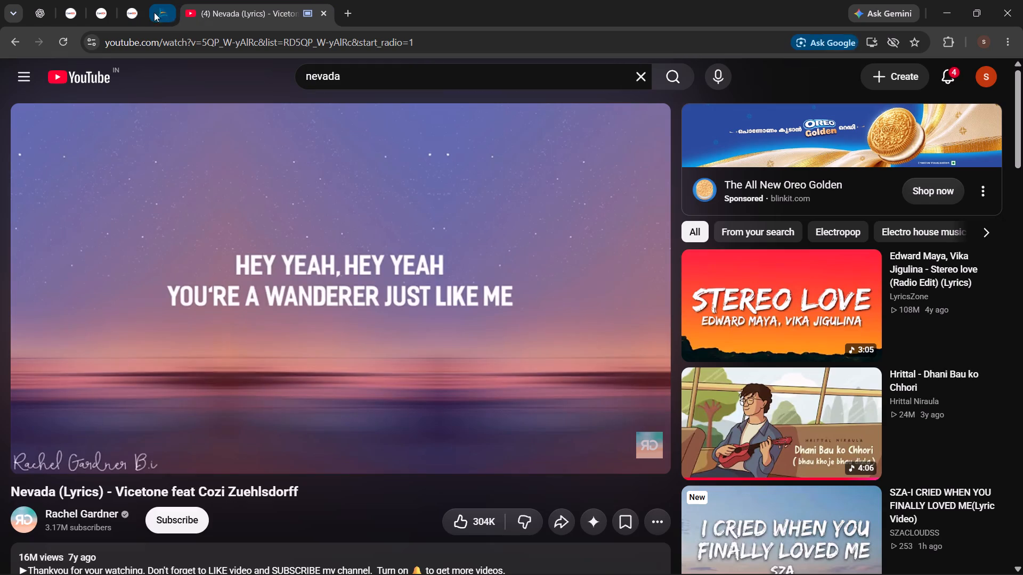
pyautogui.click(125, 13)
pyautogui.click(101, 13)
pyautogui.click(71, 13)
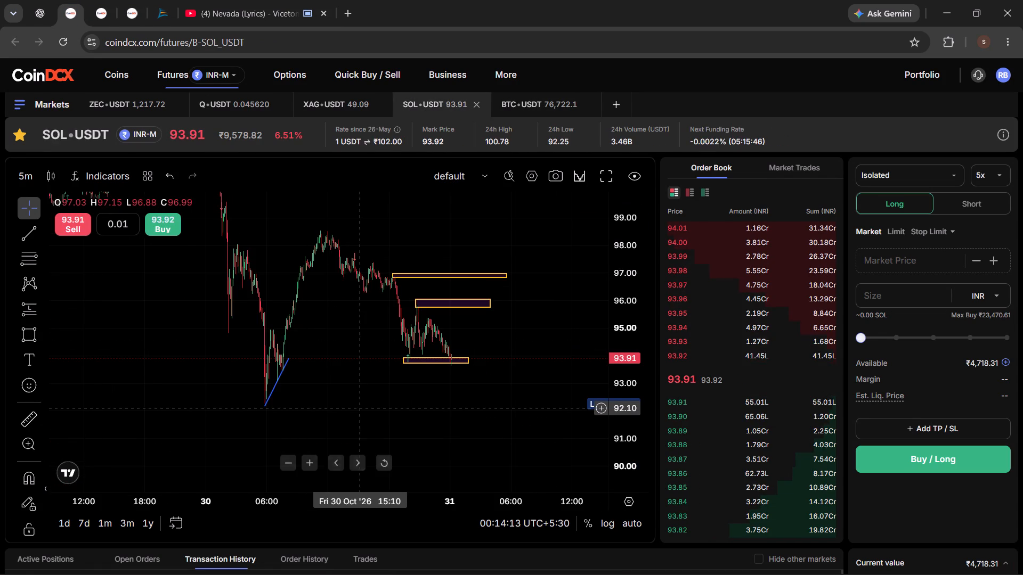
# Examine the 5-minute SOL-USDT price action around the marked zones and through the preceding days of late October.
pyautogui.scroll(7, 361, 408)
pyautogui.moveTo(368, 323); pyautogui.dragTo(491, 288)
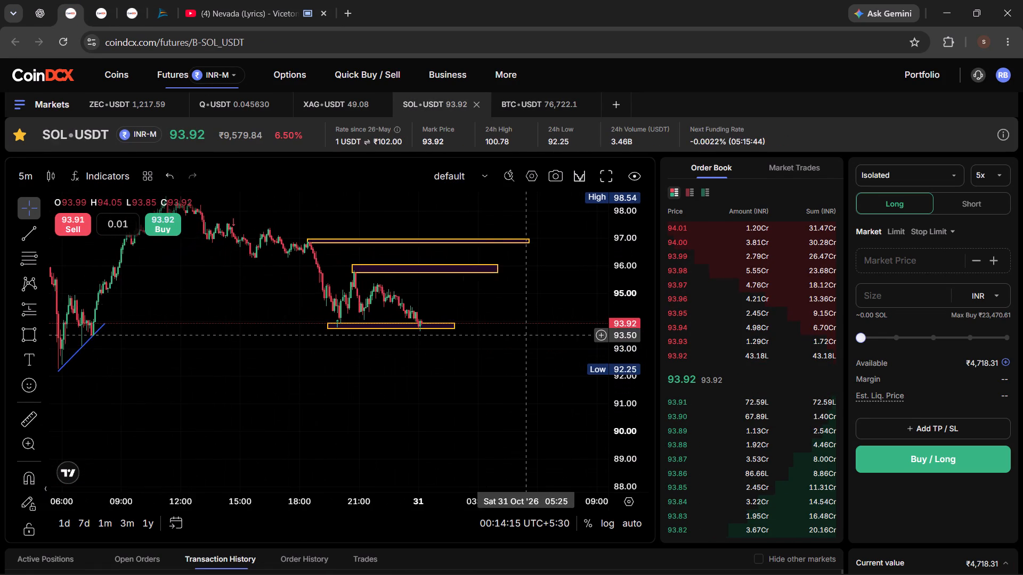
pyautogui.scroll(2, 527, 339)
pyautogui.scroll(-18, 435, 396)
pyautogui.moveTo(346, 287); pyautogui.dragTo(314, 390)
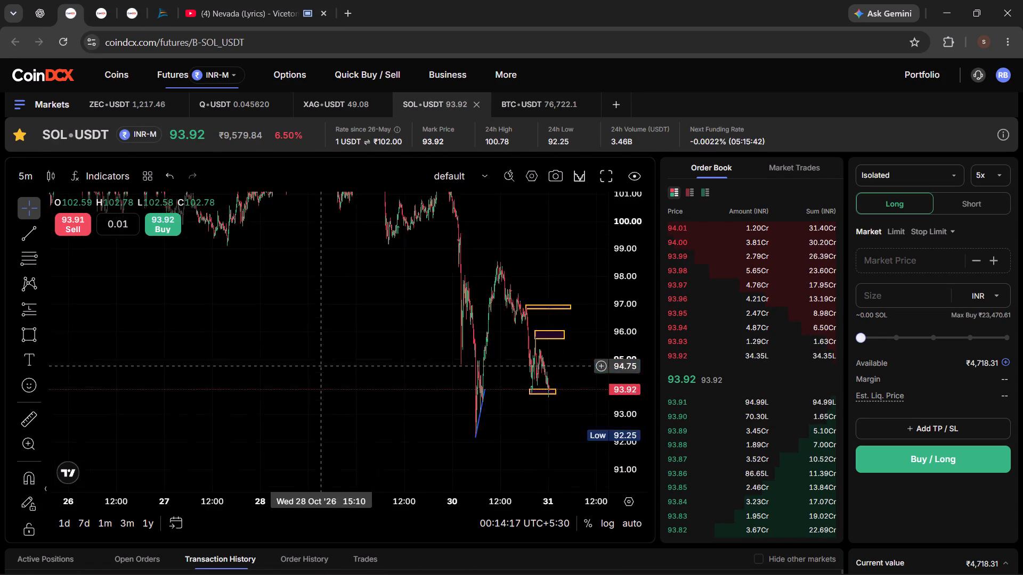
pyautogui.moveTo(314, 390); pyautogui.dragTo(298, 424)
pyautogui.moveTo(620, 239); pyautogui.dragTo(602, 430)
pyautogui.scroll(-11, 395, 419)
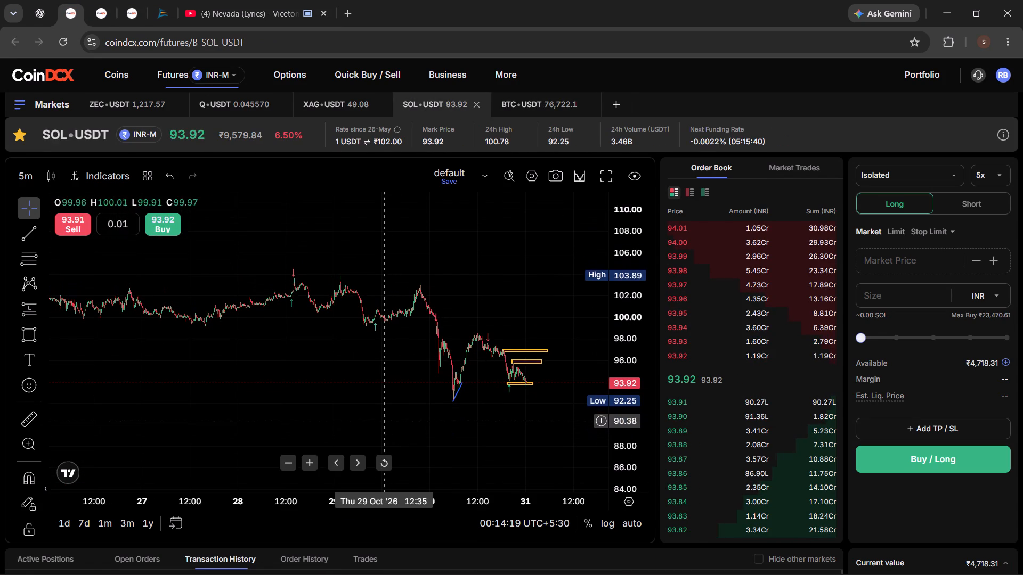
pyautogui.scroll(-5, 384, 421)
pyautogui.moveTo(238, 367); pyautogui.dragTo(506, 428)
pyautogui.moveTo(306, 418); pyautogui.dragTo(575, 430)
pyautogui.moveTo(264, 393); pyautogui.dragTo(521, 418)
pyautogui.moveTo(313, 413); pyautogui.dragTo(61, 377)
pyautogui.moveTo(448, 426); pyautogui.dragTo(181, 421)
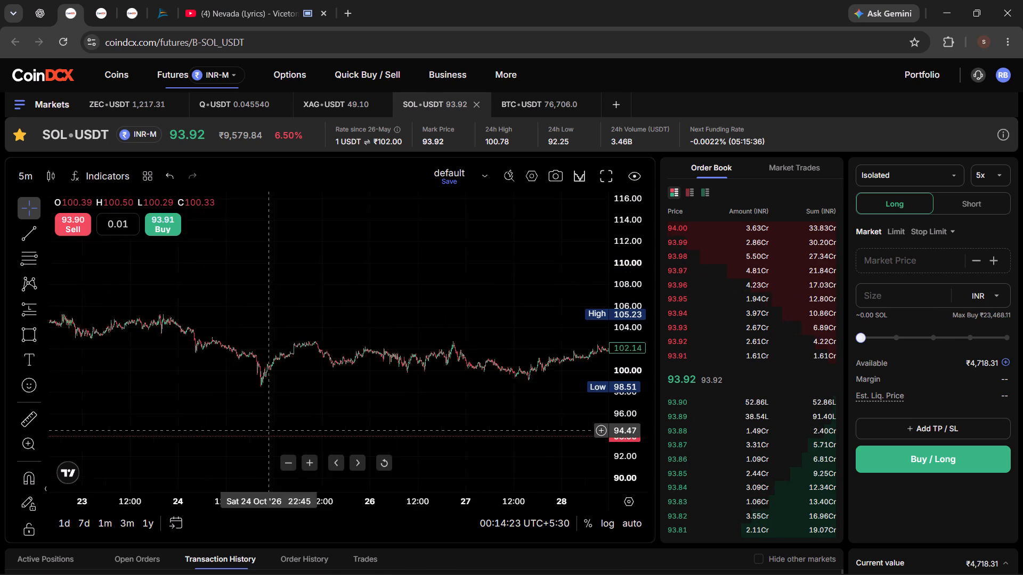
pyautogui.moveTo(181, 421); pyautogui.dragTo(159, 412)
pyautogui.scroll(11, 411, 401)
pyautogui.moveTo(450, 424); pyautogui.dragTo(220, 406)
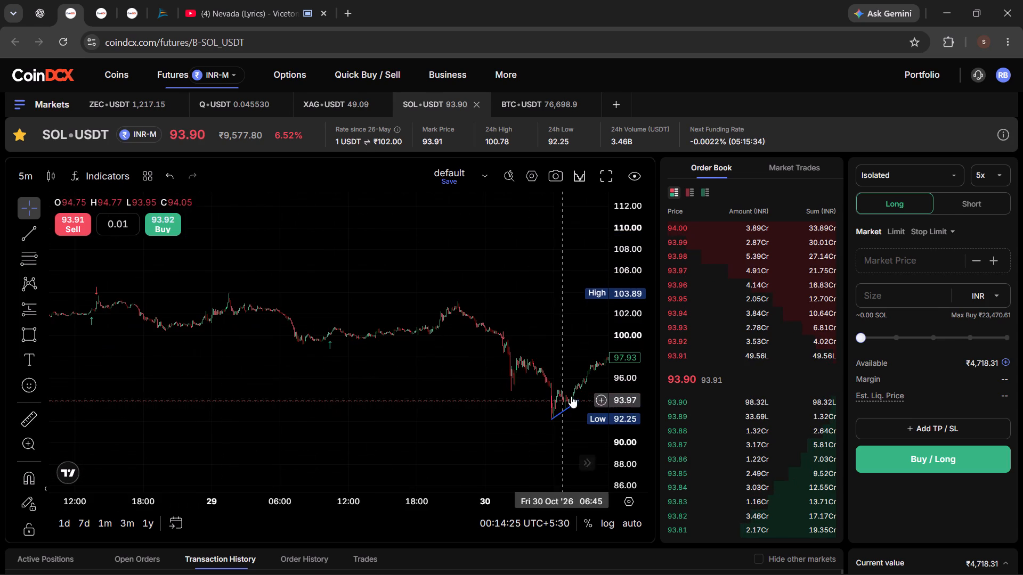
pyautogui.moveTo(629, 381); pyautogui.dragTo(611, 218)
pyautogui.moveTo(468, 376); pyautogui.dragTo(486, 436)
pyautogui.moveTo(460, 453); pyautogui.dragTo(200, 307)
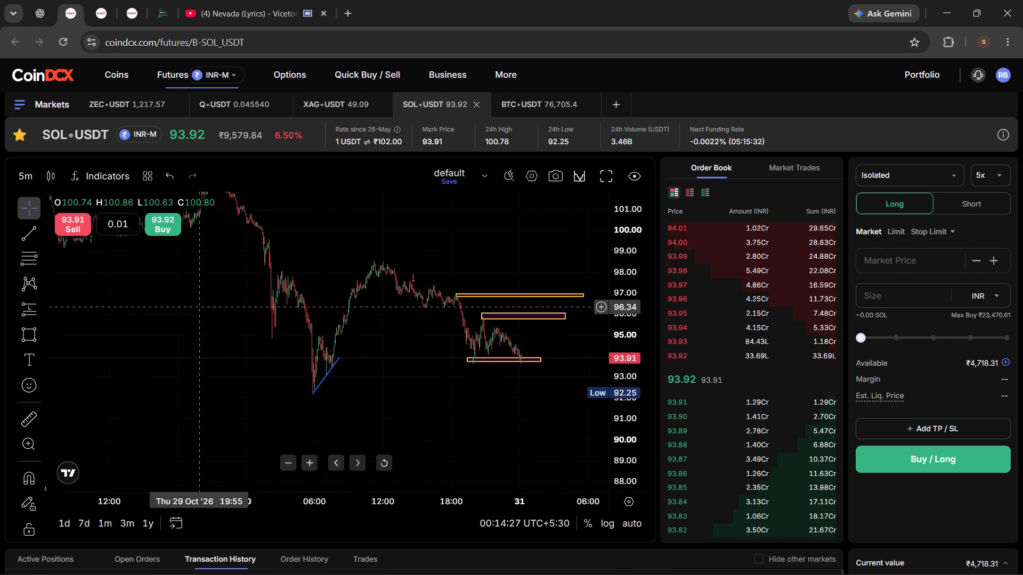
pyautogui.scroll(-3, 439, 382)
pyautogui.scroll(4, 468, 392)
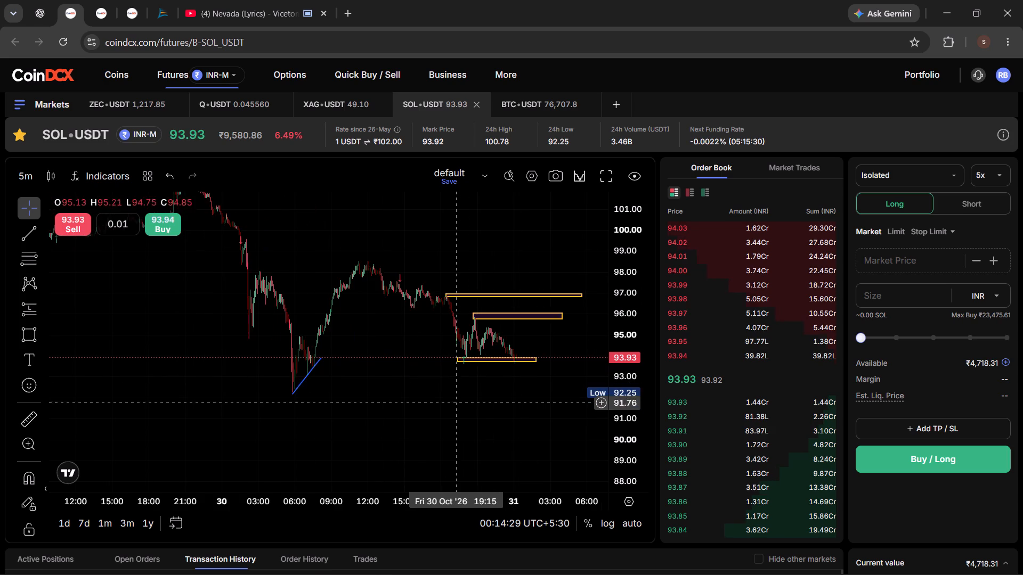
pyautogui.moveTo(452, 405); pyautogui.dragTo(359, 381)
pyautogui.moveTo(632, 355); pyautogui.dragTo(619, 257)
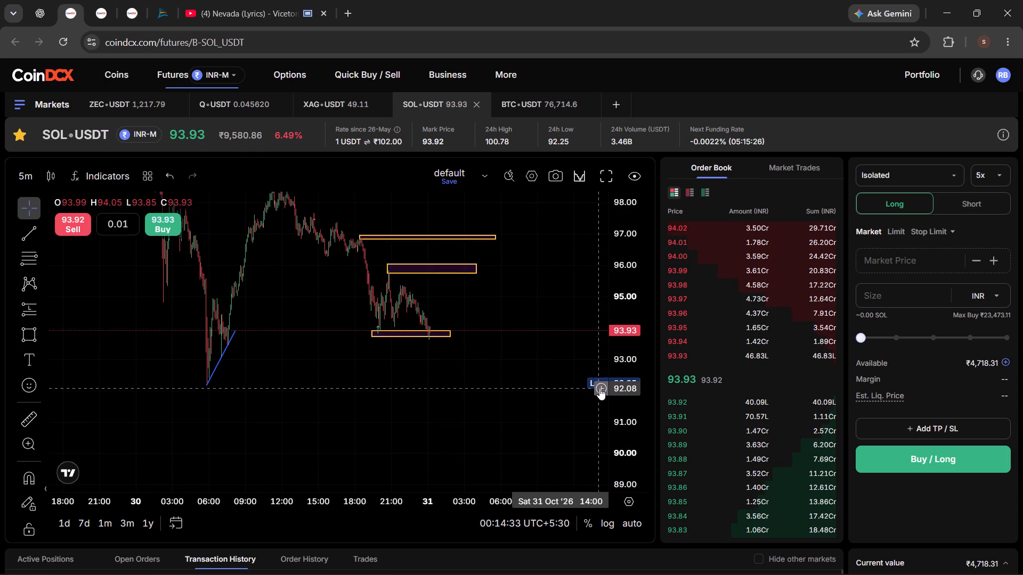
pyautogui.moveTo(262, 405); pyautogui.dragTo(642, 409)
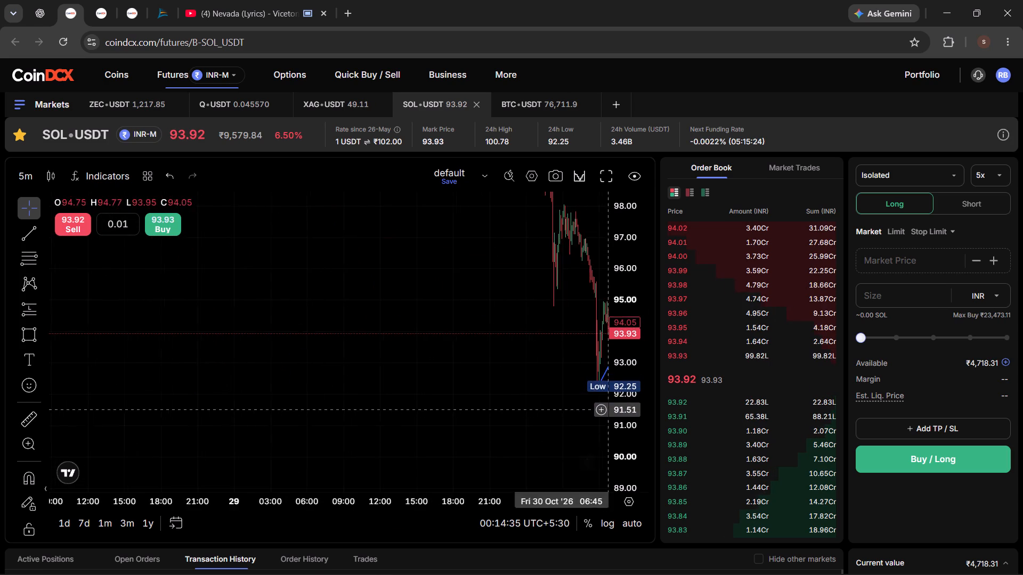
pyautogui.moveTo(278, 422); pyautogui.dragTo(616, 415)
pyautogui.moveTo(234, 403); pyautogui.dragTo(541, 403)
pyautogui.moveTo(217, 390); pyautogui.dragTo(561, 398)
pyautogui.moveTo(465, 257); pyautogui.dragTo(285, 311)
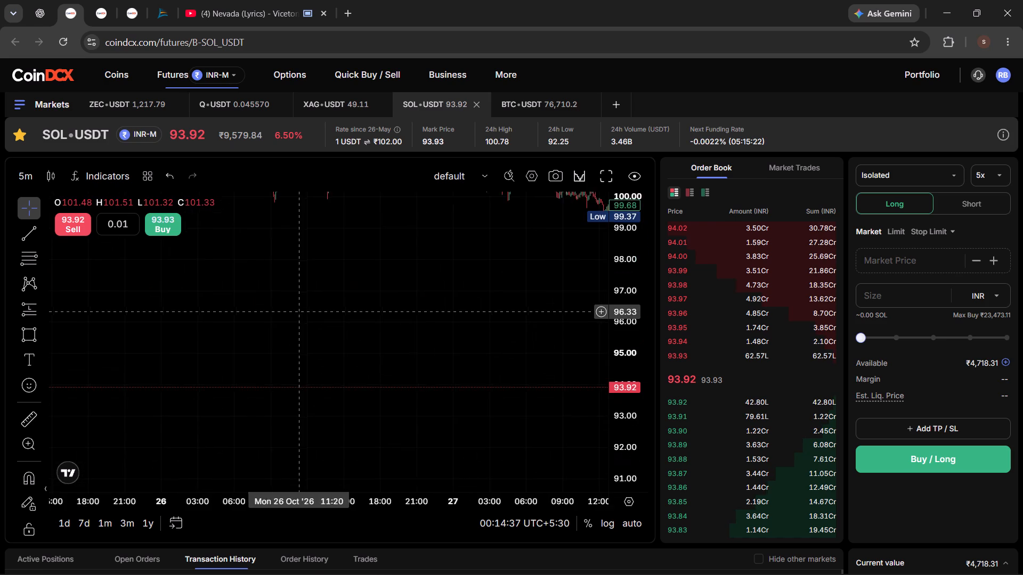
pyautogui.moveTo(285, 311); pyautogui.dragTo(89, 300)
# Draw a horizontal line across the SOL-USDT chart at about 94.10.
pyautogui.click(20, 235)
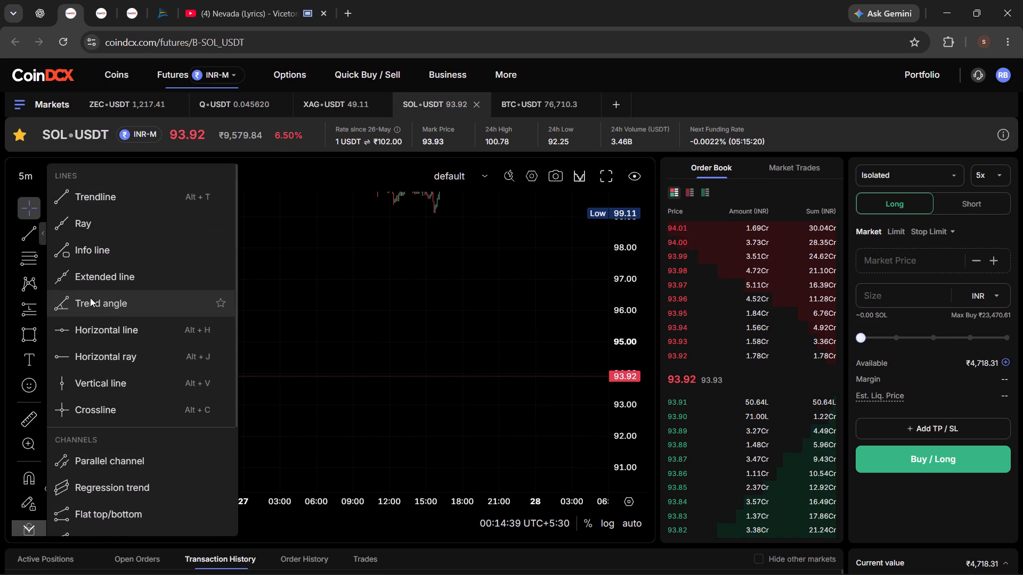
pyautogui.click(95, 325)
pyautogui.moveTo(508, 370); pyautogui.dragTo(42, 313)
# Draw a second horizontal line at about 92.17, just under the 30 October low at the base of the blue trendline.
pyautogui.moveTo(571, 399); pyautogui.dragTo(178, 398)
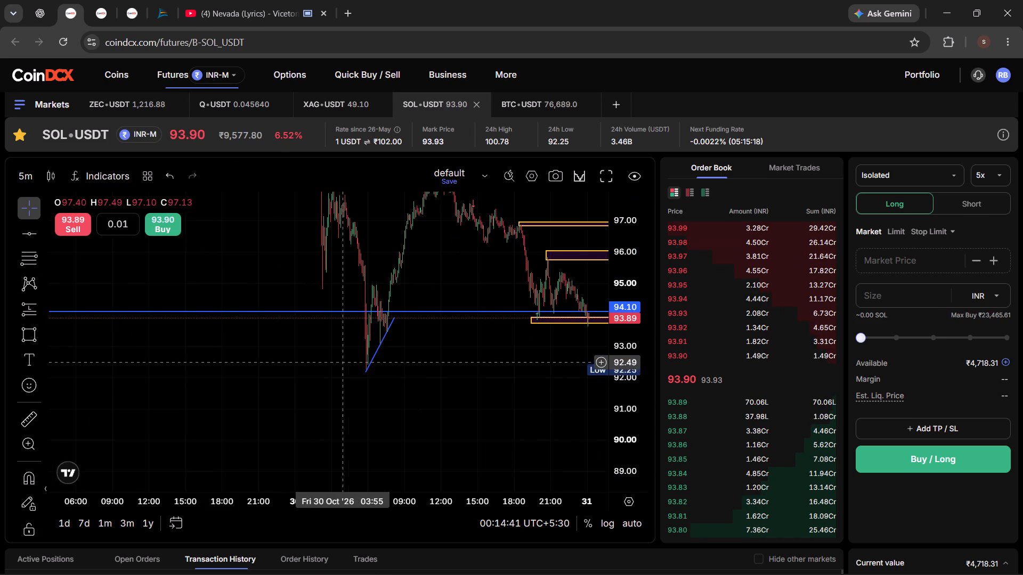
pyautogui.click(364, 369)
pyautogui.click(348, 373)
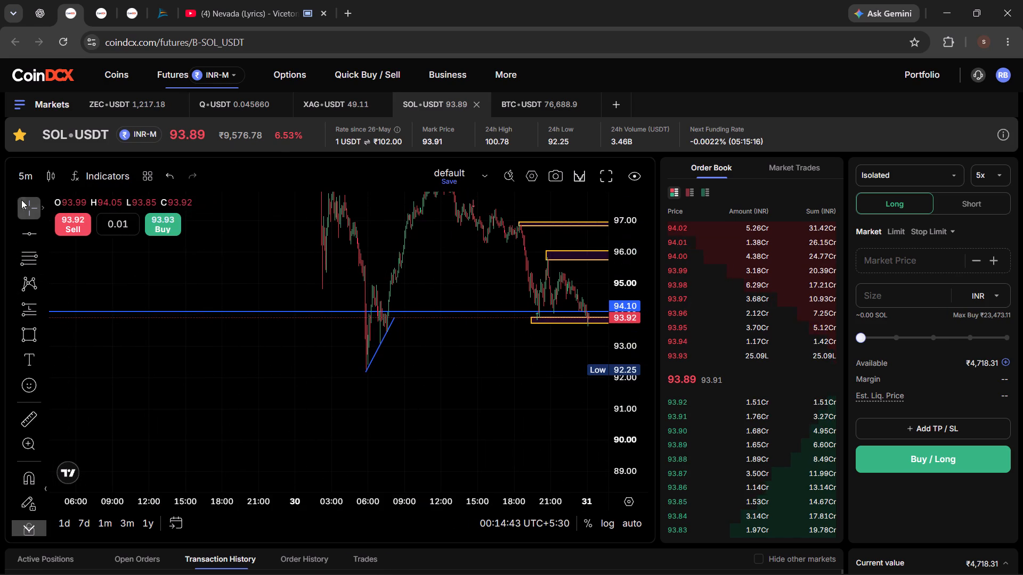
pyautogui.click(31, 226)
pyautogui.click(350, 372)
# Examine the SOL-USDT price history before 30 October against the two horizontal lines.
pyautogui.moveTo(232, 400); pyautogui.dragTo(277, 405)
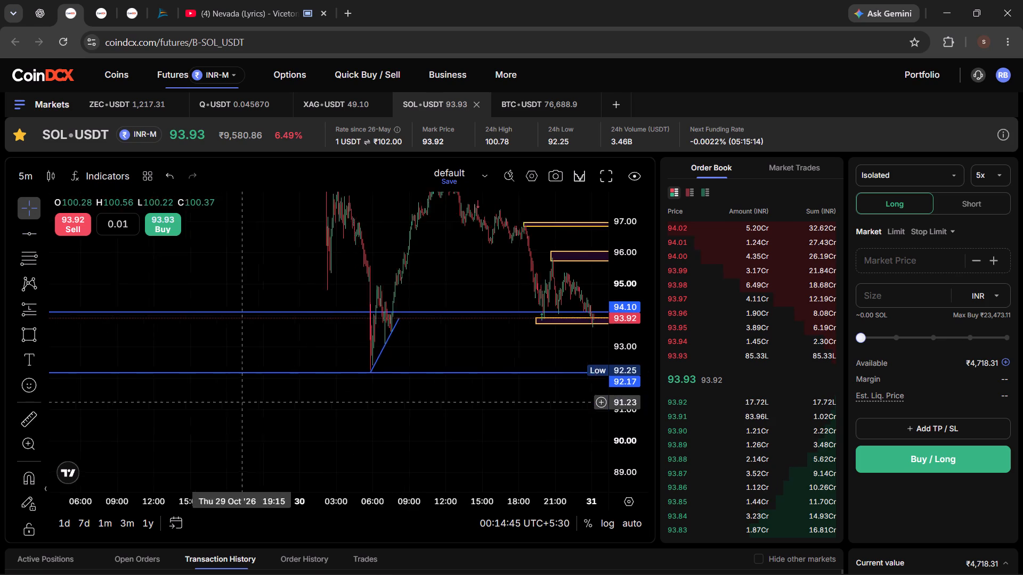
pyautogui.moveTo(277, 405); pyautogui.dragTo(614, 411)
pyautogui.moveTo(206, 375); pyautogui.dragTo(566, 387)
pyautogui.moveTo(177, 377); pyautogui.dragTo(511, 385)
pyautogui.moveTo(210, 356); pyautogui.dragTo(510, 367)
pyautogui.moveTo(152, 357); pyautogui.dragTo(491, 365)
pyautogui.moveTo(218, 372); pyautogui.dragTo(480, 369)
pyautogui.moveTo(213, 375); pyautogui.dragTo(503, 388)
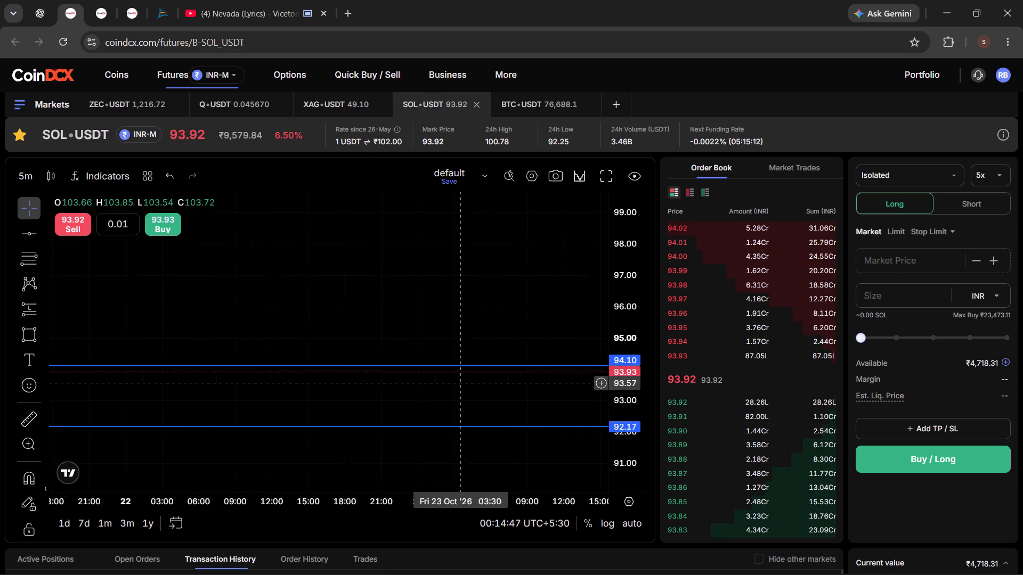
pyautogui.moveTo(503, 388); pyautogui.dragTo(448, 389)
pyautogui.moveTo(194, 381); pyautogui.dragTo(533, 388)
pyautogui.moveTo(285, 387); pyautogui.dragTo(524, 381)
pyautogui.moveTo(239, 388); pyautogui.dragTo(499, 393)
pyautogui.moveTo(238, 393); pyautogui.dragTo(538, 396)
pyautogui.moveTo(254, 404); pyautogui.dragTo(485, 385)
pyautogui.moveTo(262, 400); pyautogui.dragTo(470, 395)
pyautogui.moveTo(196, 377); pyautogui.dragTo(453, 387)
# Move the upper horizontal line down to about 93.89.
pyautogui.moveTo(129, 367); pyautogui.dragTo(456, 377)
pyautogui.moveTo(142, 377); pyautogui.dragTo(434, 374)
# Examine the older SOL-USDT price history from early October forward to 31 October.
pyautogui.moveTo(187, 392); pyautogui.dragTo(415, 384)
pyautogui.moveTo(264, 395); pyautogui.dragTo(461, 393)
pyautogui.moveTo(181, 384); pyautogui.dragTo(547, 401)
pyautogui.moveTo(206, 392); pyautogui.dragTo(537, 402)
pyautogui.moveTo(135, 385); pyautogui.dragTo(371, 402)
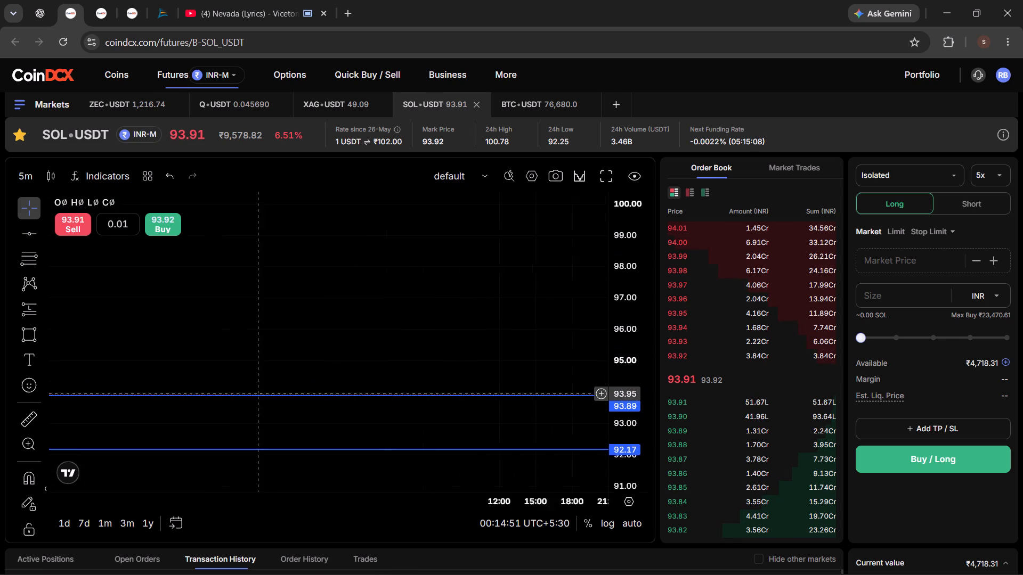
pyautogui.moveTo(371, 402); pyautogui.dragTo(446, 413)
pyautogui.moveTo(331, 362); pyautogui.dragTo(550, 359)
pyautogui.moveTo(270, 340); pyautogui.dragTo(555, 348)
pyautogui.moveTo(278, 335); pyautogui.dragTo(530, 350)
pyautogui.moveTo(236, 334); pyautogui.dragTo(487, 347)
pyautogui.moveTo(178, 336); pyautogui.dragTo(263, 443)
pyautogui.moveTo(335, 269); pyautogui.dragTo(367, 430)
pyautogui.moveTo(372, 323); pyautogui.dragTo(385, 508)
pyautogui.moveTo(261, 341); pyautogui.dragTo(391, 483)
pyautogui.moveTo(379, 455); pyautogui.dragTo(17, 290)
pyautogui.moveTo(473, 384); pyautogui.dragTo(181, 262)
pyautogui.moveTo(382, 367); pyautogui.dragTo(62, 243)
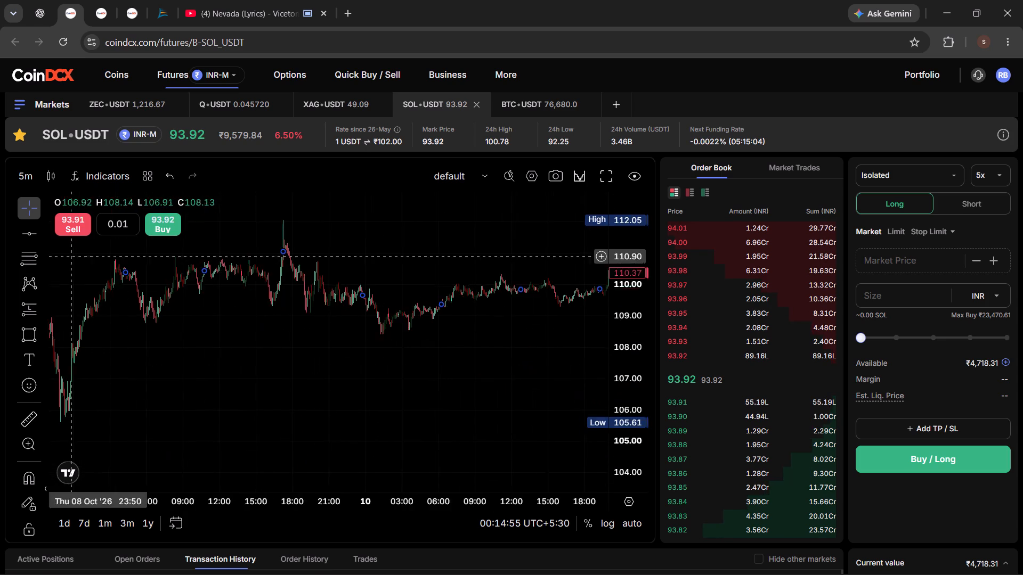
pyautogui.moveTo(360, 384); pyautogui.dragTo(1, 268)
pyautogui.moveTo(431, 335); pyautogui.dragTo(96, 383)
pyautogui.moveTo(348, 312); pyautogui.dragTo(0, 377)
pyautogui.moveTo(290, 352); pyautogui.dragTo(0, 243)
pyautogui.moveTo(426, 378); pyautogui.dragTo(26, 316)
pyautogui.moveTo(472, 348); pyautogui.dragTo(66, 322)
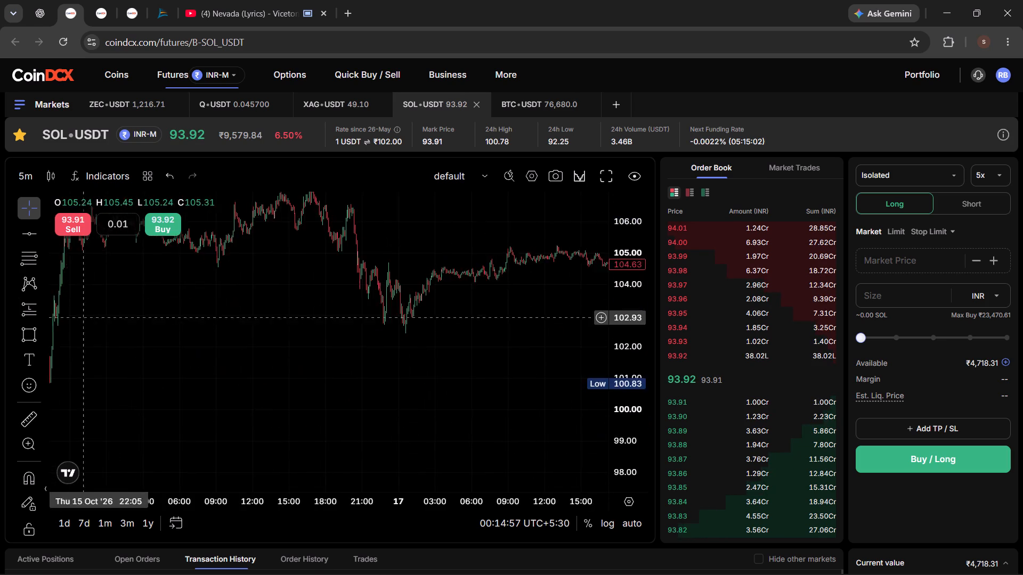
pyautogui.moveTo(481, 340); pyautogui.dragTo(107, 370)
pyautogui.moveTo(441, 330); pyautogui.dragTo(0, 319)
pyautogui.moveTo(449, 332); pyautogui.dragTo(77, 331)
pyautogui.moveTo(433, 314); pyautogui.dragTo(33, 358)
pyautogui.moveTo(408, 292); pyautogui.dragTo(1, 355)
pyautogui.moveTo(492, 348); pyautogui.dragTo(338, 384)
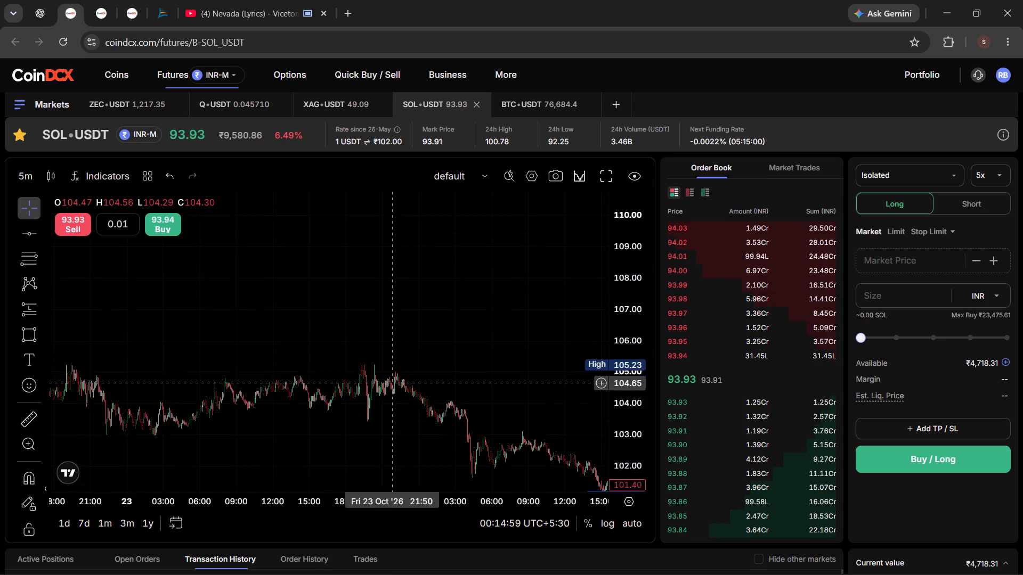
pyautogui.moveTo(338, 384); pyautogui.dragTo(13, 307)
pyautogui.moveTo(424, 329); pyautogui.dragTo(102, 266)
pyautogui.moveTo(490, 319); pyautogui.dragTo(26, 311)
pyautogui.moveTo(494, 306); pyautogui.dragTo(99, 326)
pyautogui.moveTo(546, 321); pyautogui.dragTo(67, 334)
pyautogui.moveTo(460, 336); pyautogui.dragTo(55, 317)
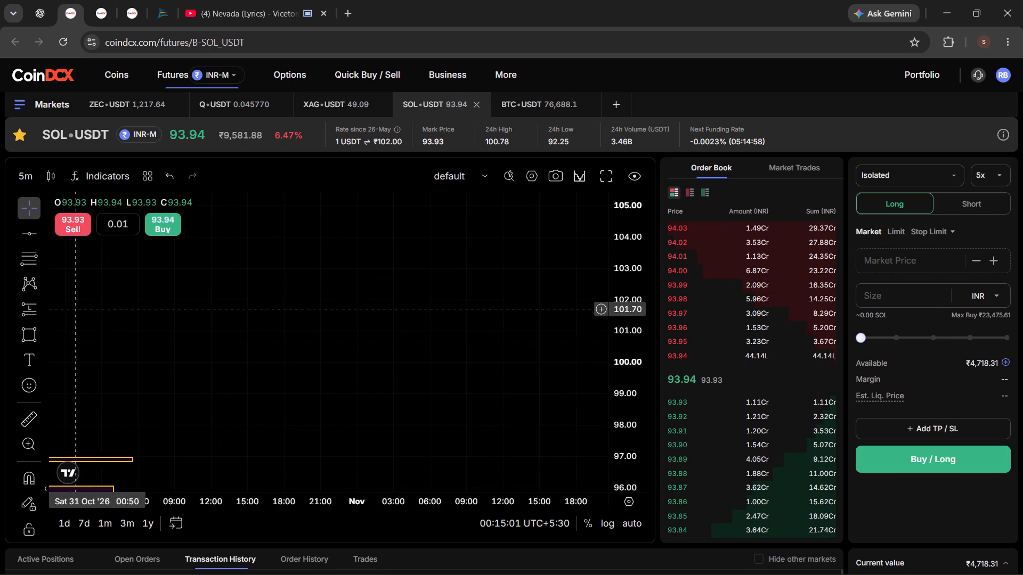
# Place a Long Position drawing just after the latest candle, with its entry at about 93.98.
pyautogui.moveTo(247, 351); pyautogui.dragTo(415, 229)
pyautogui.moveTo(362, 327); pyautogui.dragTo(588, 291)
pyautogui.moveTo(532, 326); pyautogui.dragTo(534, 295)
pyautogui.scroll(5, 517, 359)
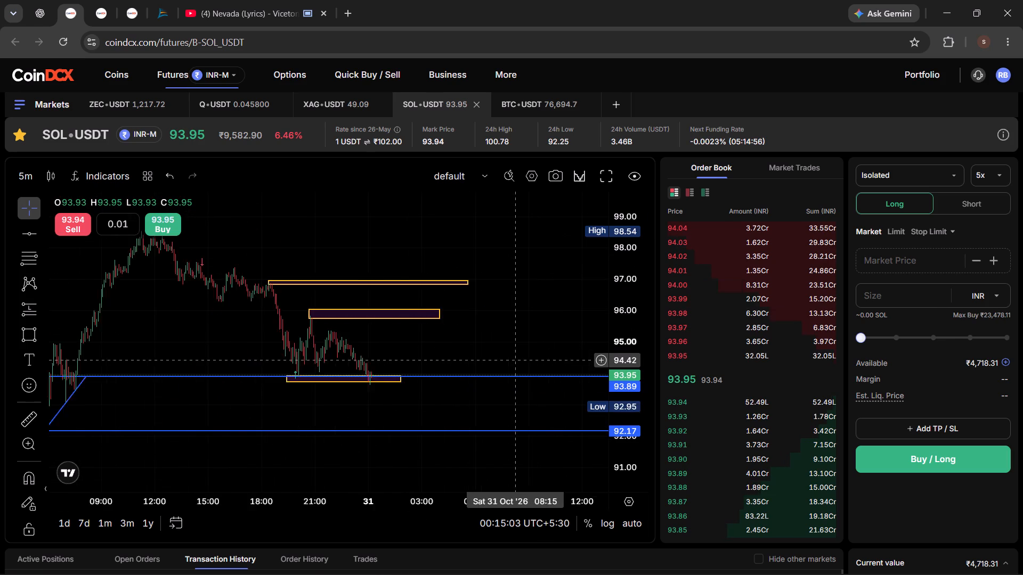
pyautogui.moveTo(378, 359); pyautogui.dragTo(460, 339)
pyautogui.scroll(2, 462, 338)
pyautogui.moveTo(641, 338); pyautogui.dragTo(642, 227)
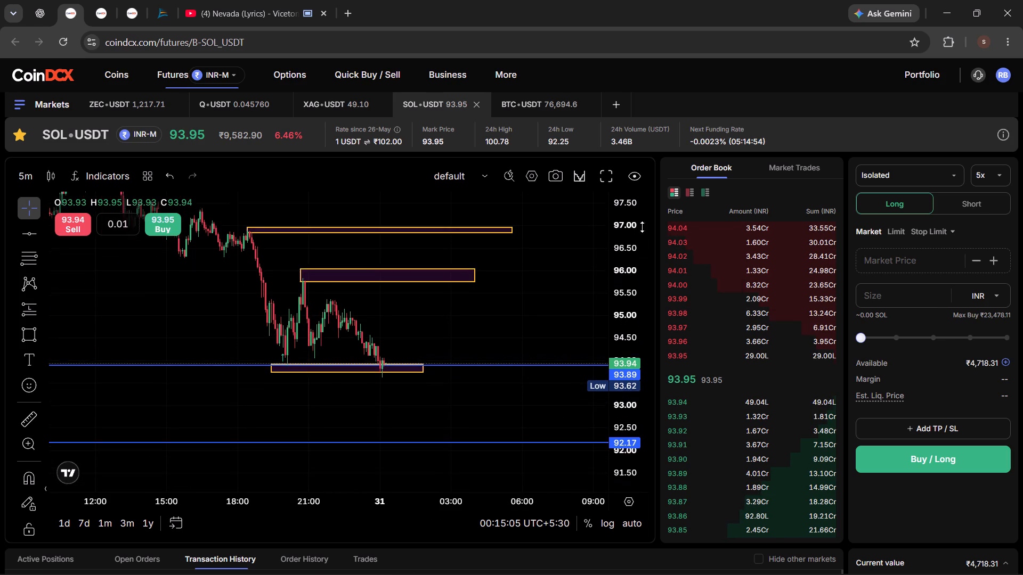
pyautogui.moveTo(642, 227); pyautogui.dragTo(638, 147)
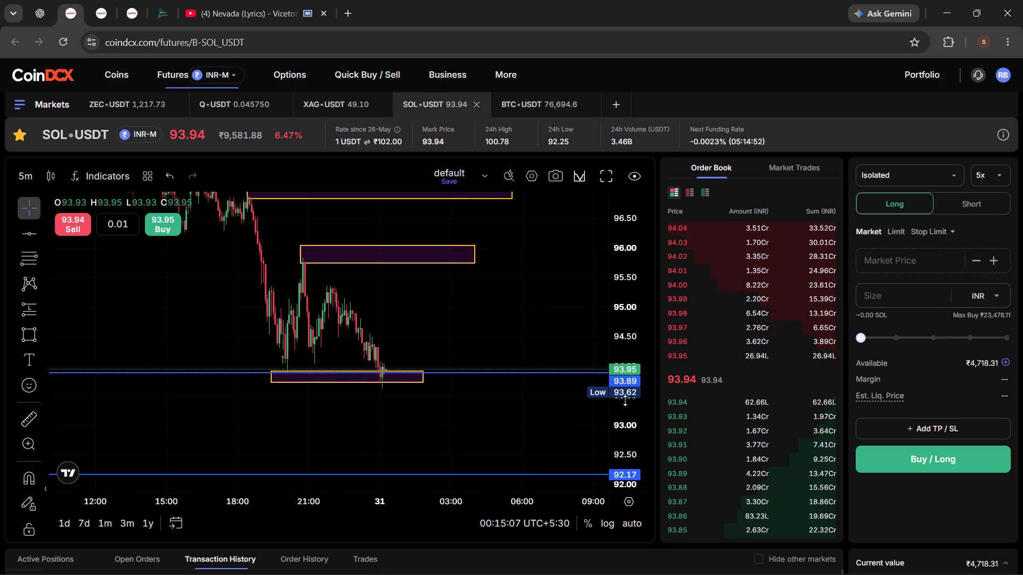
pyautogui.scroll(3, 494, 382)
pyautogui.moveTo(371, 333); pyautogui.dragTo(486, 343)
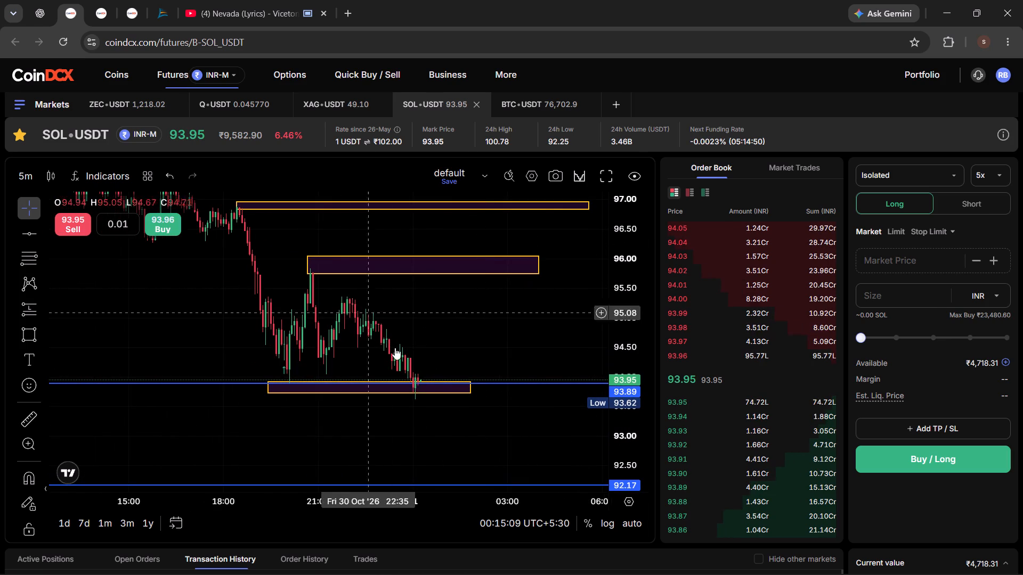
pyautogui.click(23, 301)
pyautogui.click(432, 378)
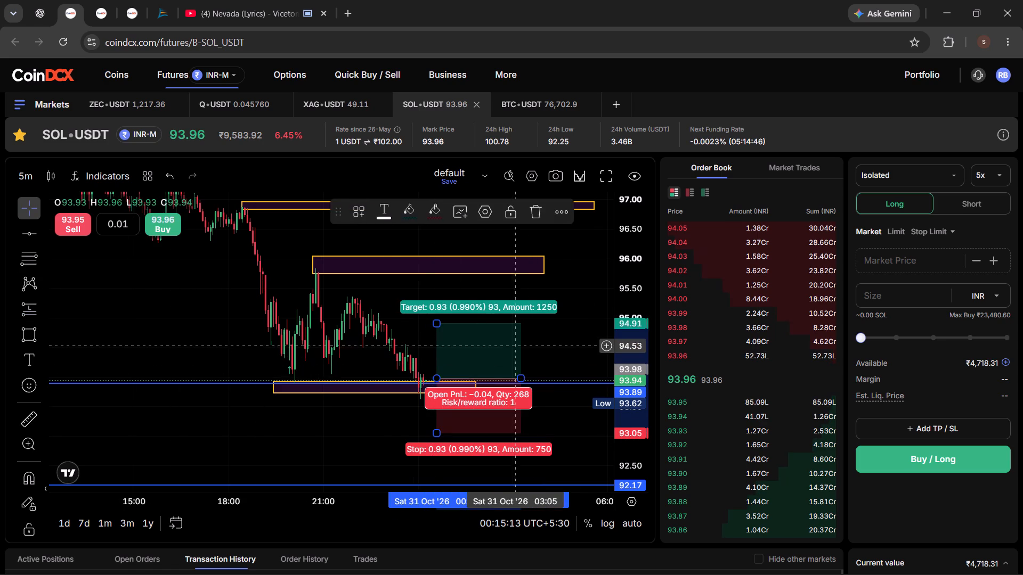
# Raise the long position's target to about 96.76, just under the uppermost yellow zone.
pyautogui.scroll(-2, 566, 323)
pyautogui.moveTo(644, 290); pyautogui.dragTo(633, 332)
pyautogui.scroll(-1, 633, 332)
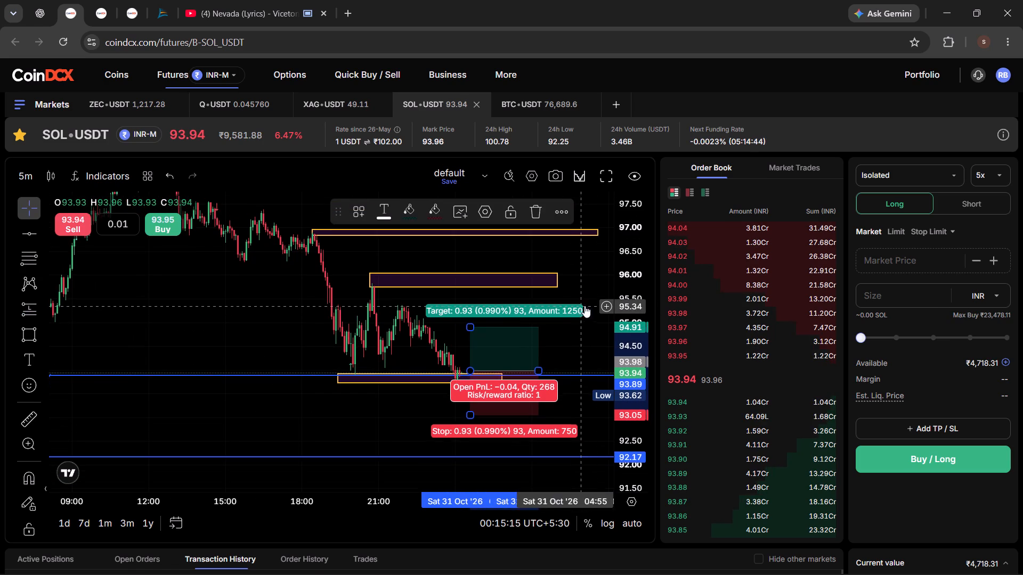
pyautogui.moveTo(583, 307); pyautogui.dragTo(428, 352)
pyautogui.scroll(3, 428, 350)
pyautogui.moveTo(402, 331); pyautogui.dragTo(535, 338)
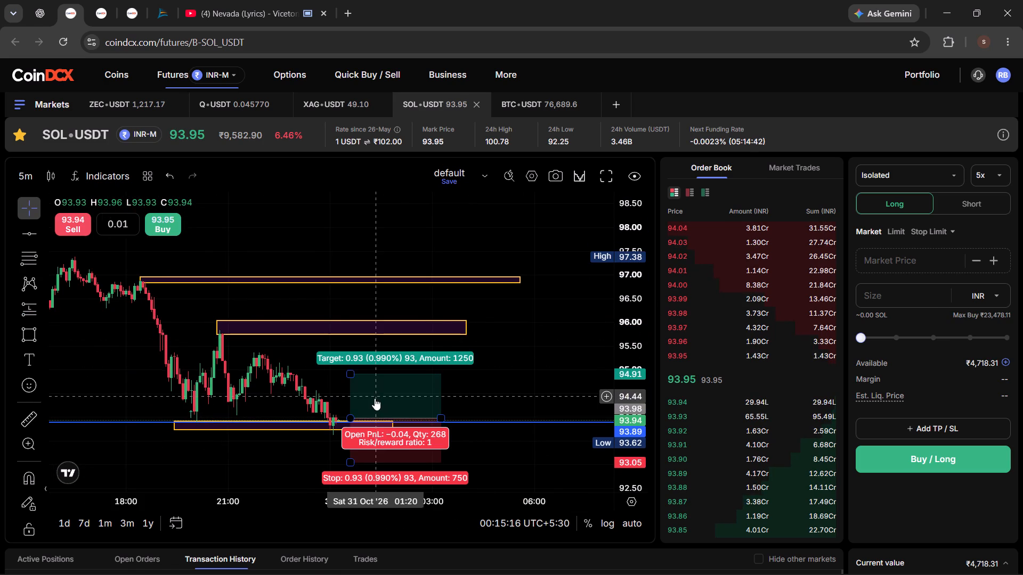
pyautogui.moveTo(351, 373); pyautogui.dragTo(352, 299)
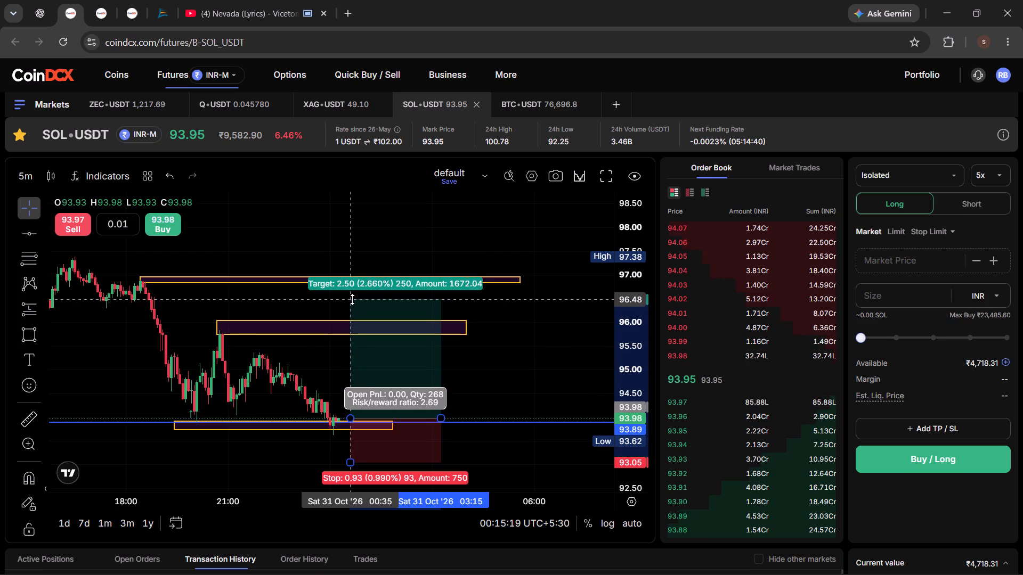
pyautogui.moveTo(352, 299); pyautogui.dragTo(352, 286)
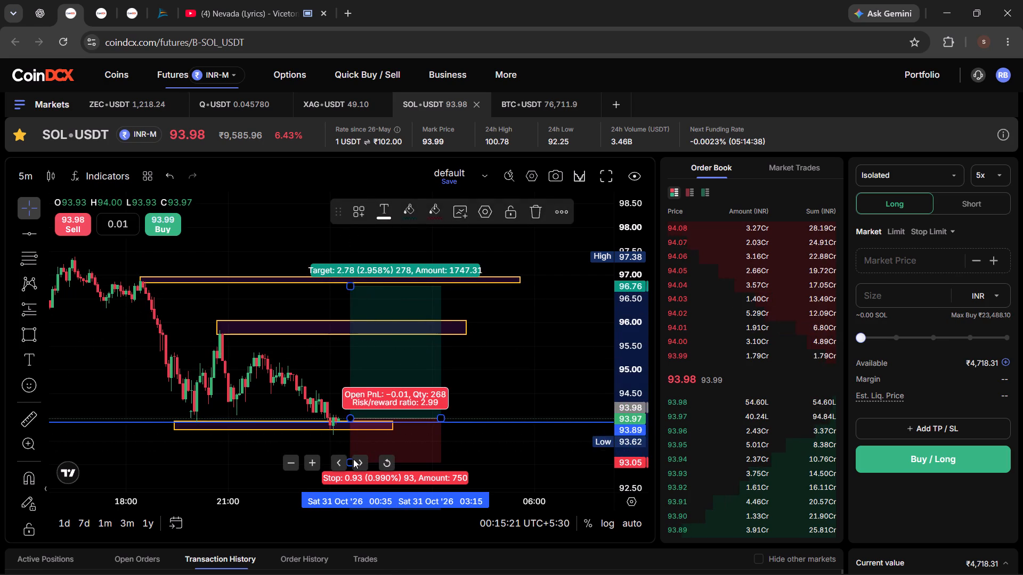
# Tighten the long position's stop to about 93.71, at the lower edge of the bottom yellow zone.
pyautogui.moveTo(352, 459); pyautogui.dragTo(350, 433)
pyautogui.moveTo(499, 450); pyautogui.dragTo(496, 386)
pyautogui.moveTo(499, 448); pyautogui.dragTo(497, 386)
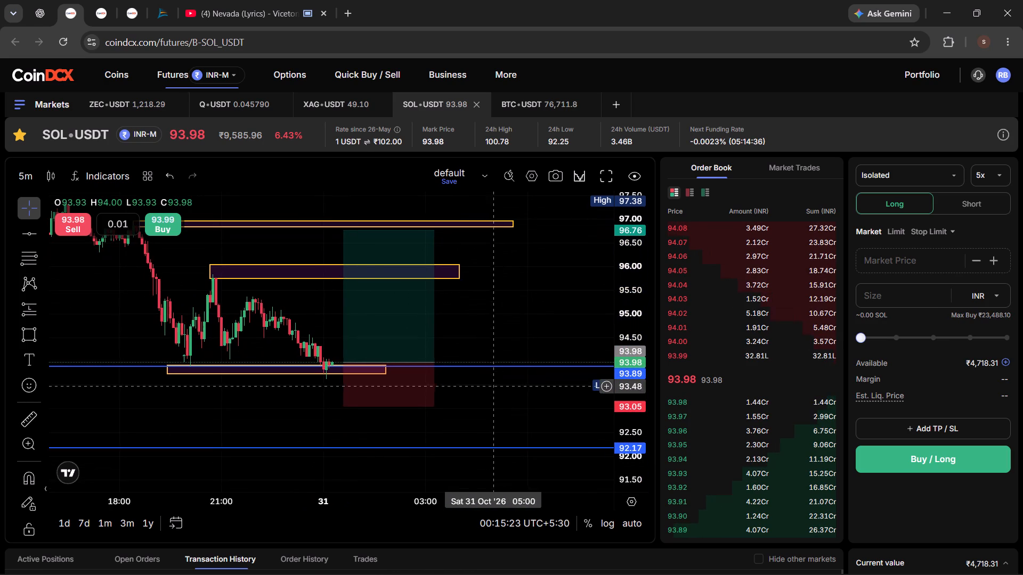
pyautogui.moveTo(344, 405); pyautogui.dragTo(351, 375)
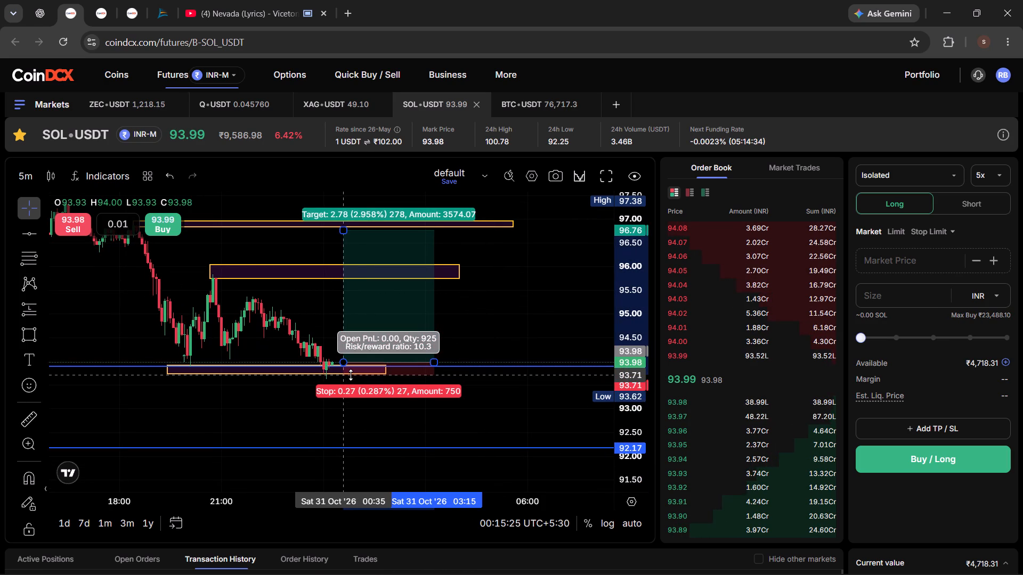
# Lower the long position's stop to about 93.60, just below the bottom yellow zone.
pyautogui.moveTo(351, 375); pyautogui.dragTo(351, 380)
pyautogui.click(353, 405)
# Raise the long position's target to about 96.97, at the upper edge of the uppermost yellow zone.
pyautogui.moveTo(510, 328); pyautogui.dragTo(528, 372)
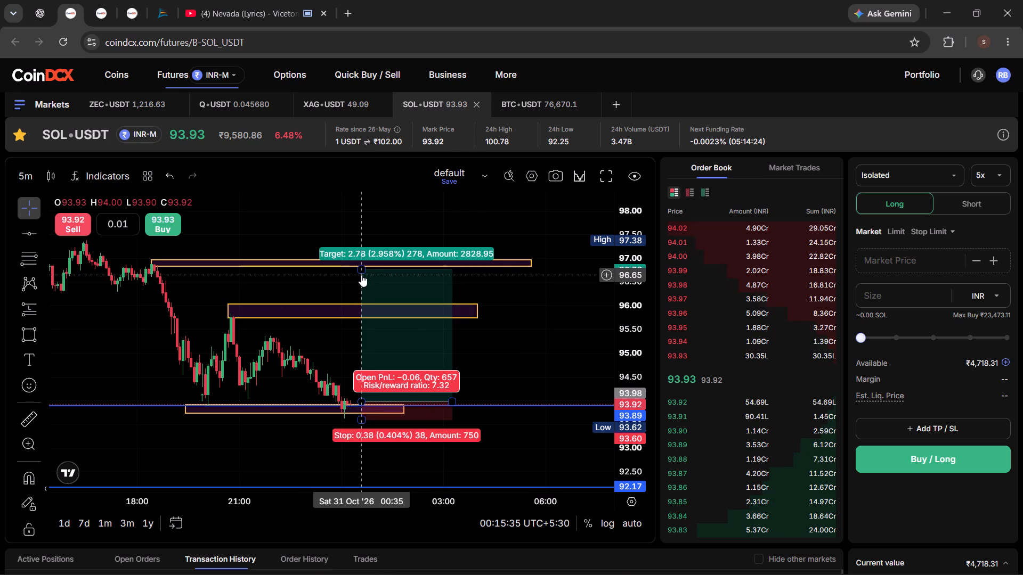
pyautogui.moveTo(362, 267); pyautogui.dragTo(366, 259)
pyautogui.scroll(4, 500, 407)
pyautogui.moveTo(427, 355); pyautogui.dragTo(597, 359)
pyautogui.moveTo(576, 374); pyautogui.dragTo(543, 366)
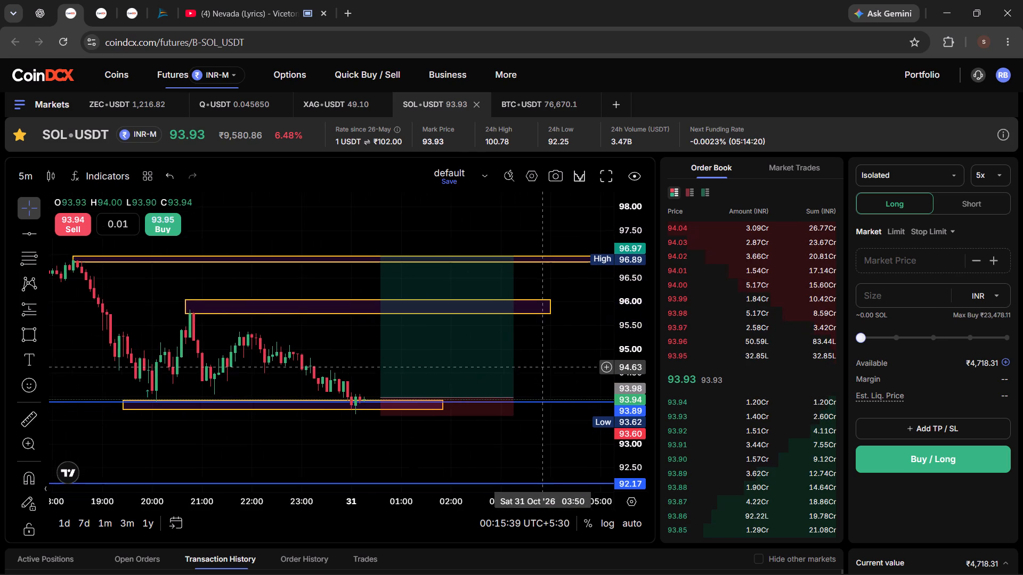
pyautogui.moveTo(543, 366); pyautogui.dragTo(543, 366)
# Check the available INR balance in the order form.
pyautogui.moveTo(970, 362); pyautogui.dragTo(997, 364)
pyautogui.click(981, 389)
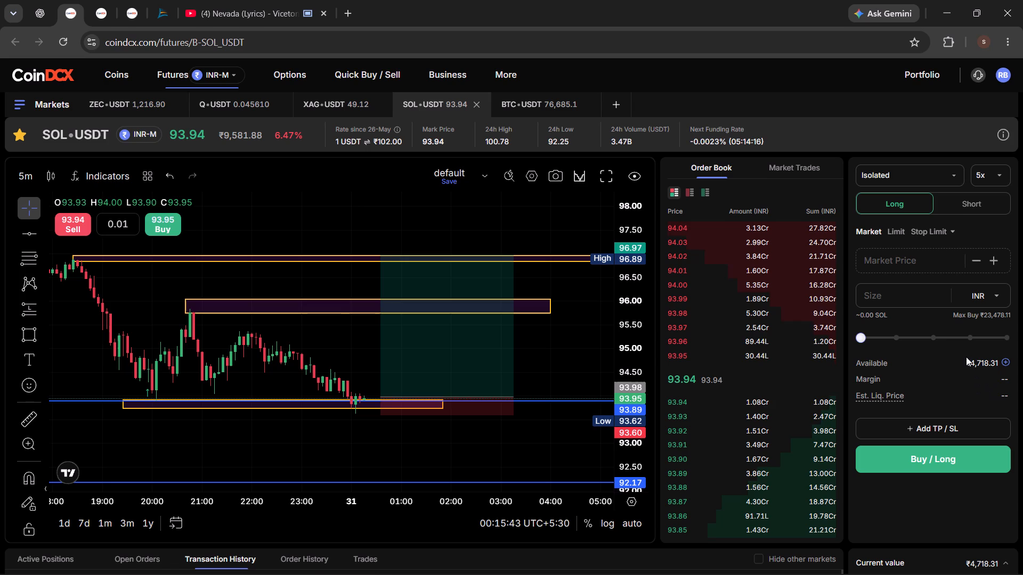
pyautogui.moveTo(967, 360); pyautogui.dragTo(995, 367)
pyautogui.moveTo(964, 360); pyautogui.dragTo(969, 362)
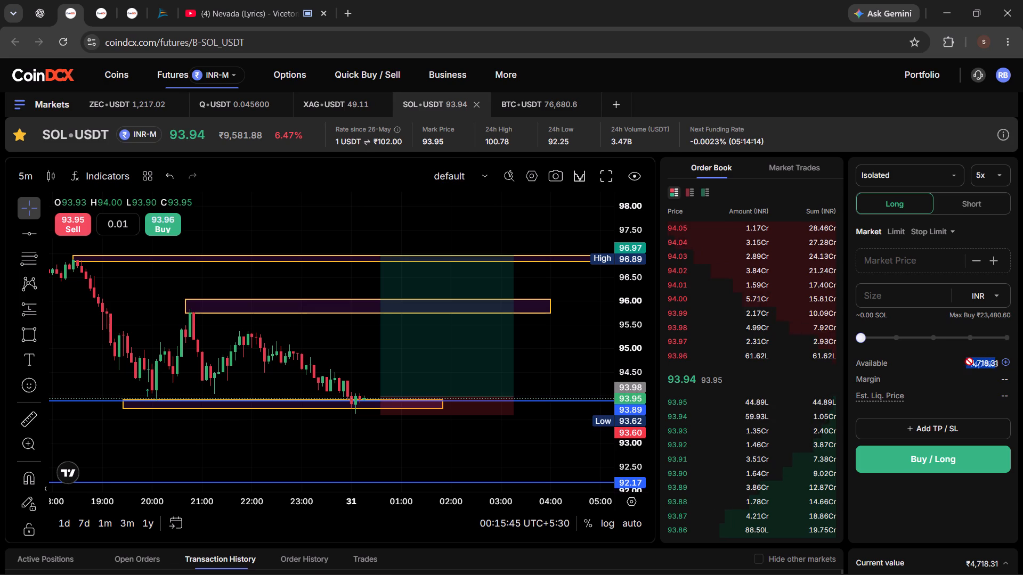
pyautogui.moveTo(969, 362); pyautogui.dragTo(992, 366)
pyautogui.click(982, 400)
pyautogui.moveTo(963, 357); pyautogui.dragTo(1005, 367)
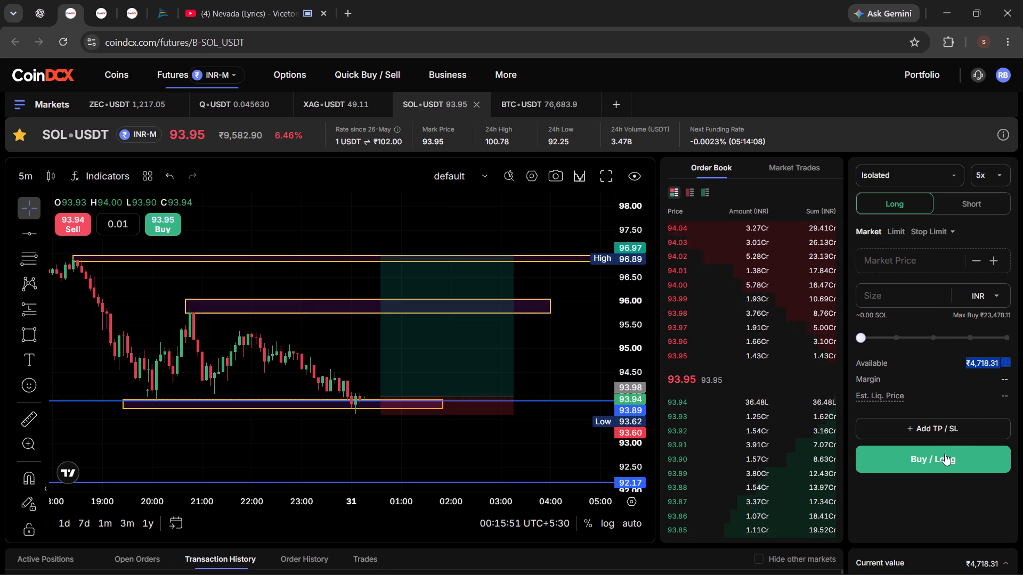
pyautogui.click(978, 403)
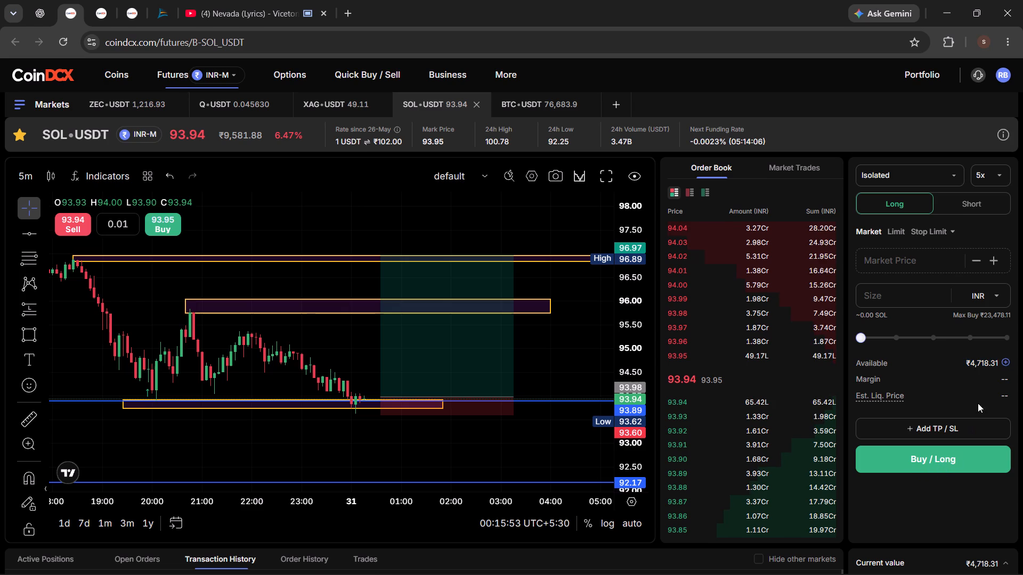
pyautogui.moveTo(969, 362); pyautogui.dragTo(996, 359)
pyautogui.click(974, 400)
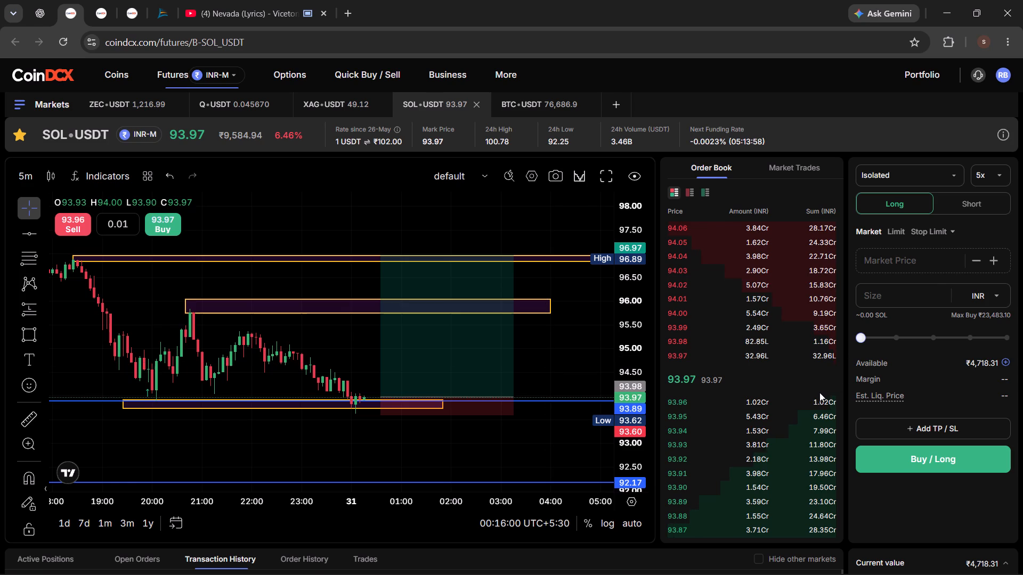
# Preview the estimated liquidation price at 50x leverage for the long order, and close the leverage settings without confirming.
pyautogui.click(990, 180)
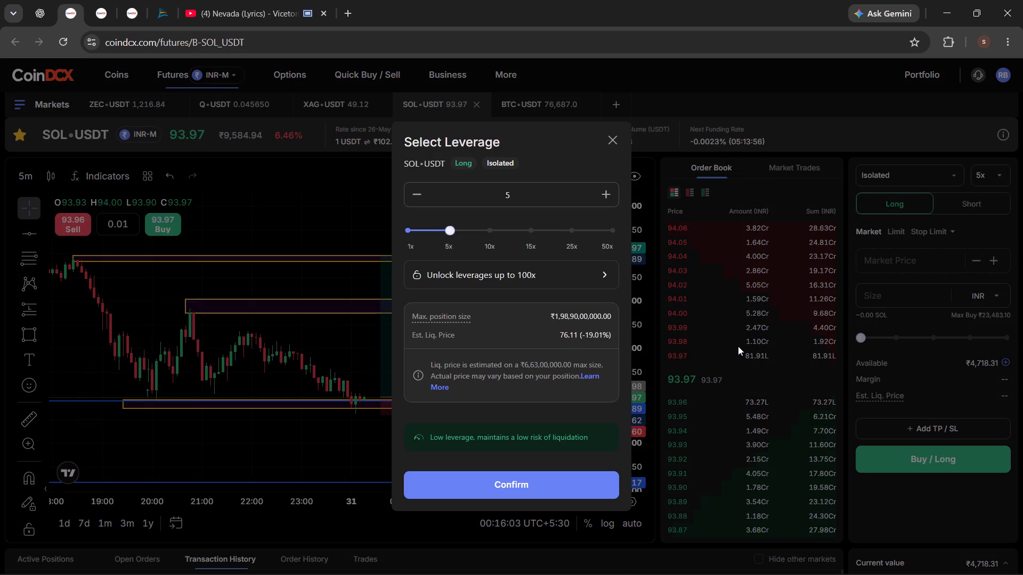
pyautogui.moveTo(446, 225); pyautogui.dragTo(635, 227)
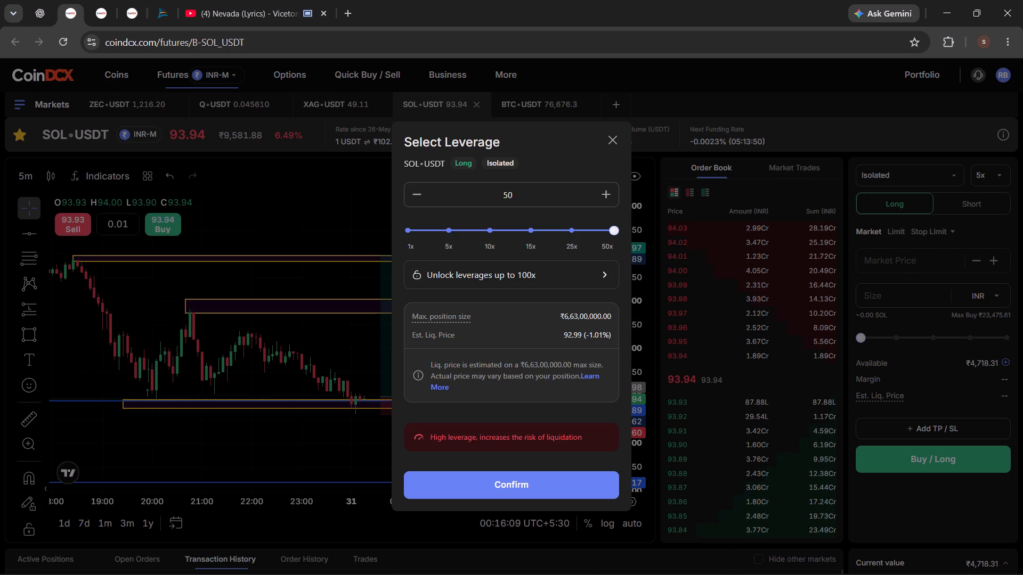
pyautogui.moveTo(562, 335); pyautogui.dragTo(579, 334)
pyautogui.click(612, 147)
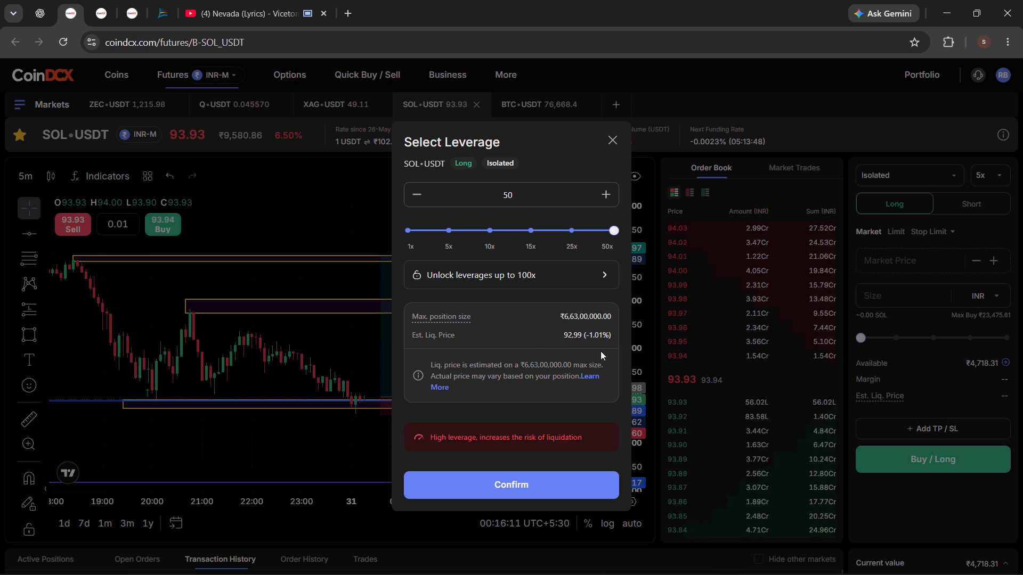
pyautogui.click(613, 144)
pyautogui.click(613, 133)
pyautogui.click(613, 149)
pyautogui.click(608, 146)
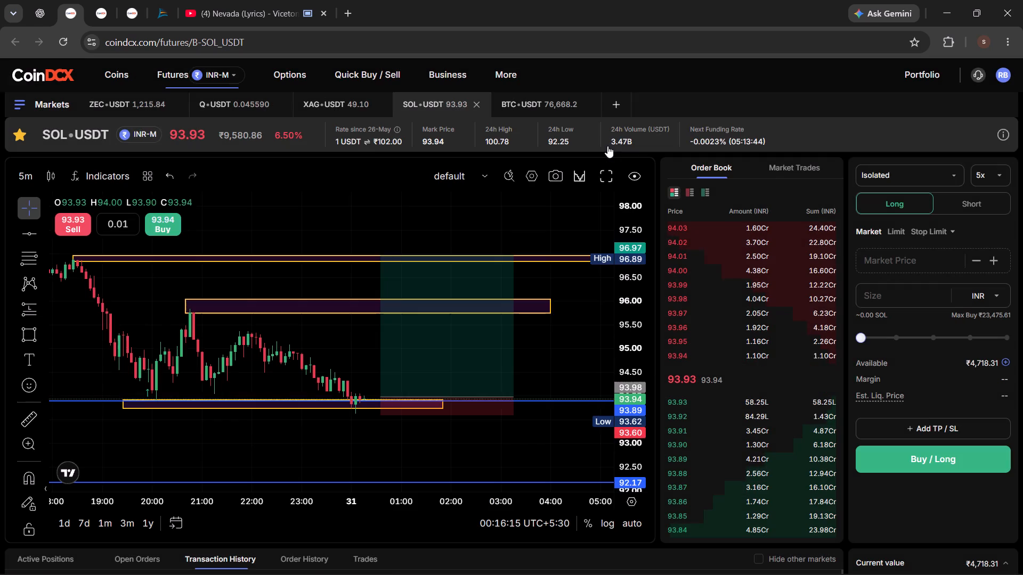
# Check the estimated liquidation price at 5x leverage for the long order, and close the leverage settings.
pyautogui.moveTo(545, 463); pyautogui.dragTo(536, 378)
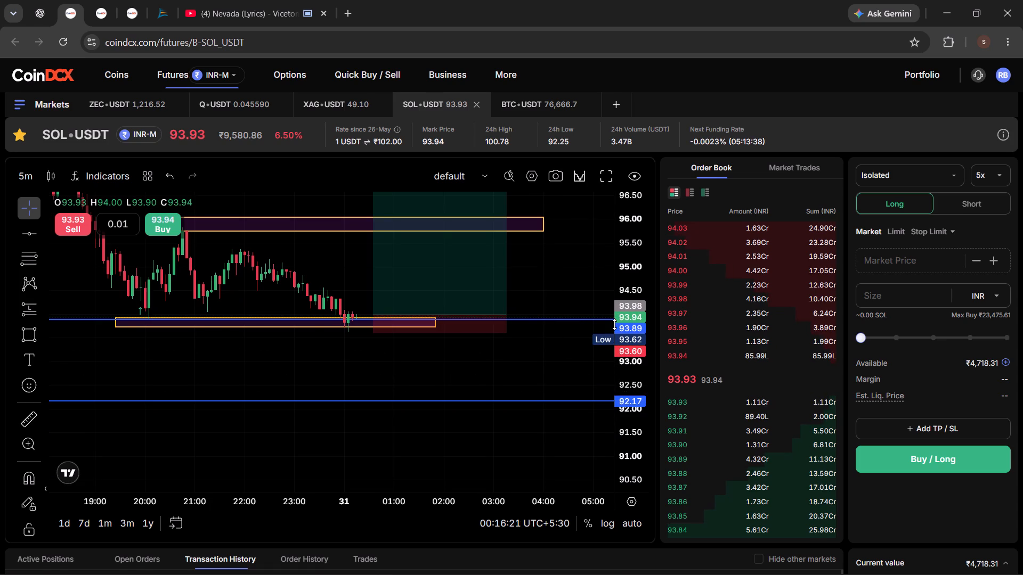
pyautogui.scroll(2, 600, 338)
pyautogui.moveTo(631, 323); pyautogui.dragTo(644, 179)
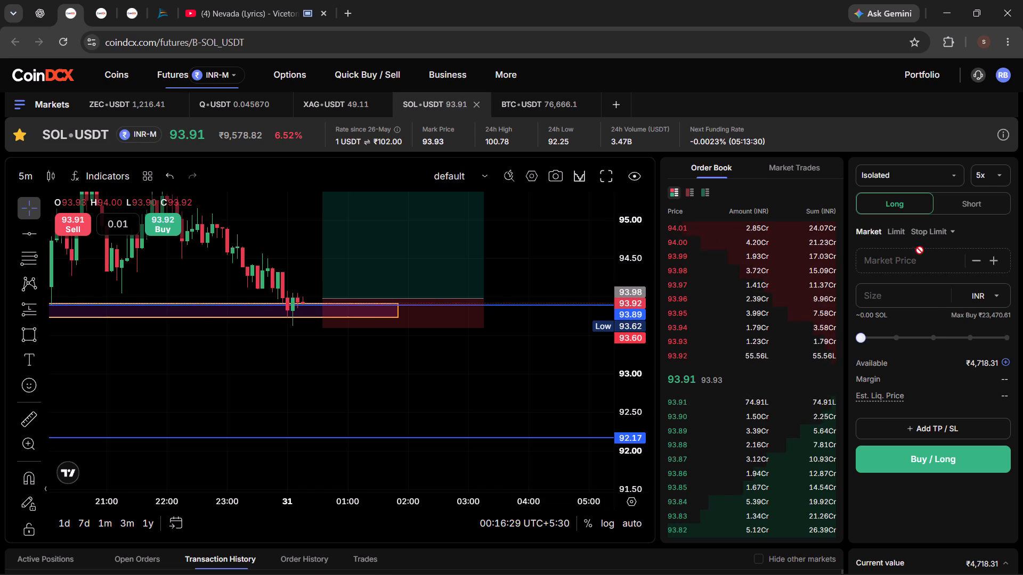
pyautogui.click(985, 179)
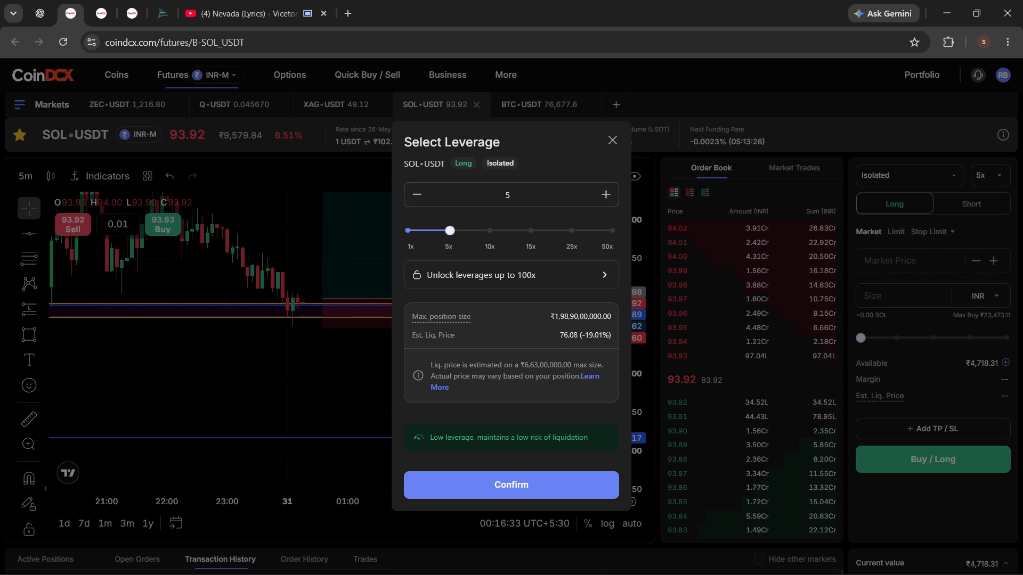
pyautogui.moveTo(556, 327); pyautogui.dragTo(578, 327)
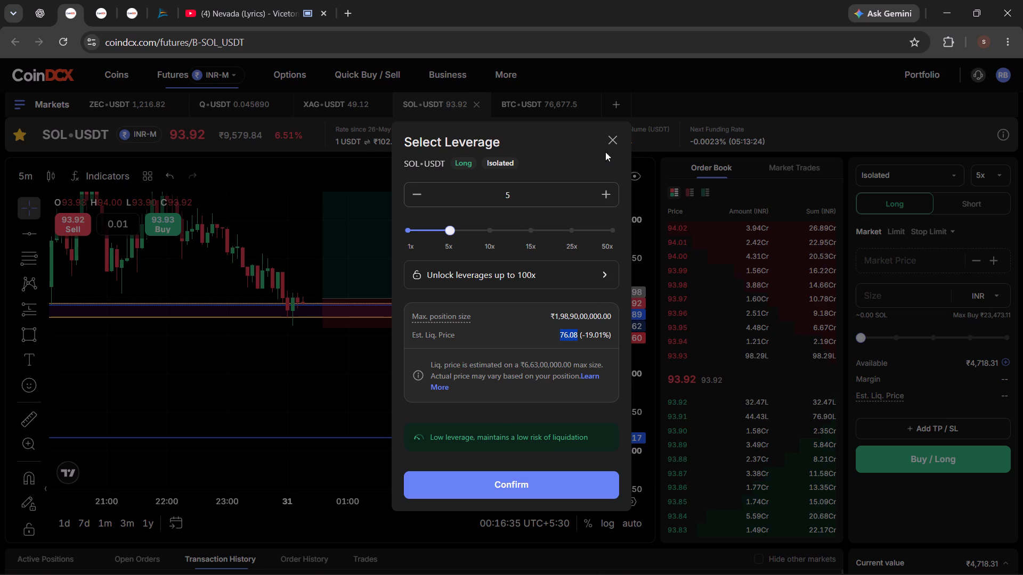
pyautogui.click(611, 144)
# Examine the chart's price range far below the long position towards the 5x liquidation level, and return to the latest candles.
pyautogui.moveTo(538, 443); pyautogui.dragTo(556, 248)
pyautogui.moveTo(537, 427); pyautogui.dragTo(546, 190)
pyautogui.moveTo(534, 451); pyautogui.dragTo(532, 324)
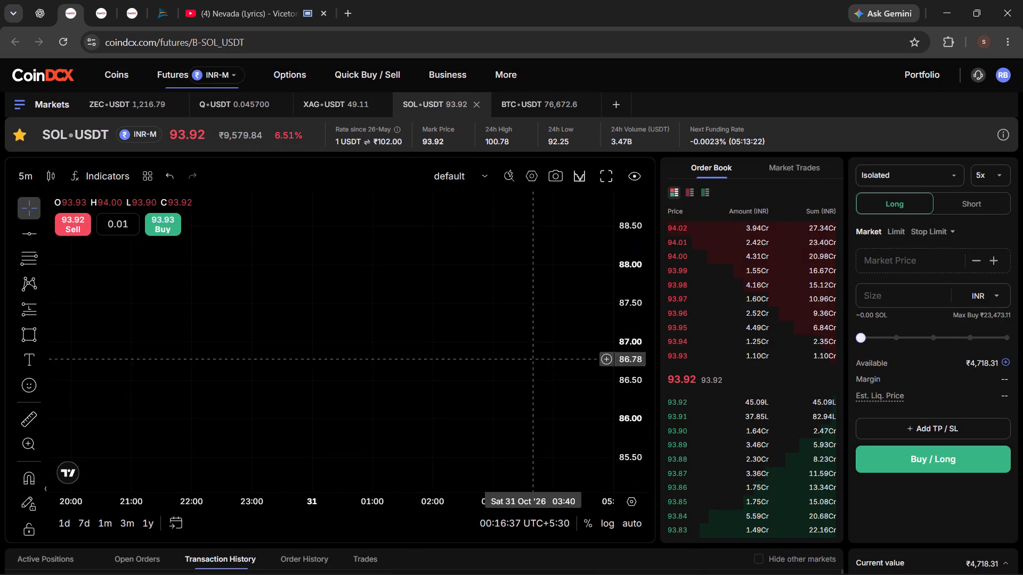
pyautogui.moveTo(532, 324); pyautogui.dragTo(540, 131)
pyautogui.moveTo(542, 408); pyautogui.dragTo(550, 141)
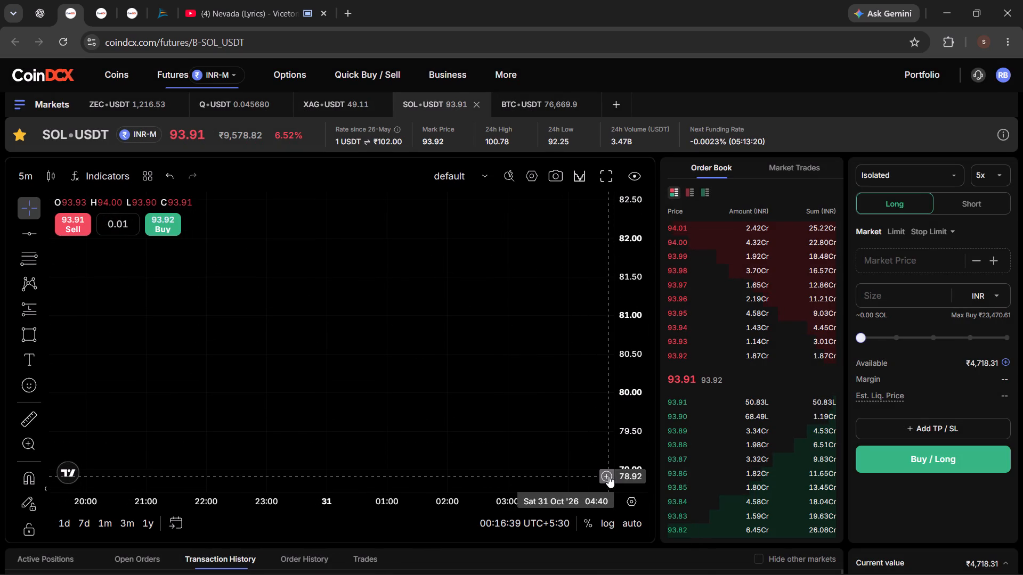
pyautogui.moveTo(573, 455); pyautogui.dragTo(537, 471)
pyautogui.moveTo(548, 256); pyautogui.dragTo(540, 490)
pyautogui.moveTo(516, 253); pyautogui.dragTo(504, 301)
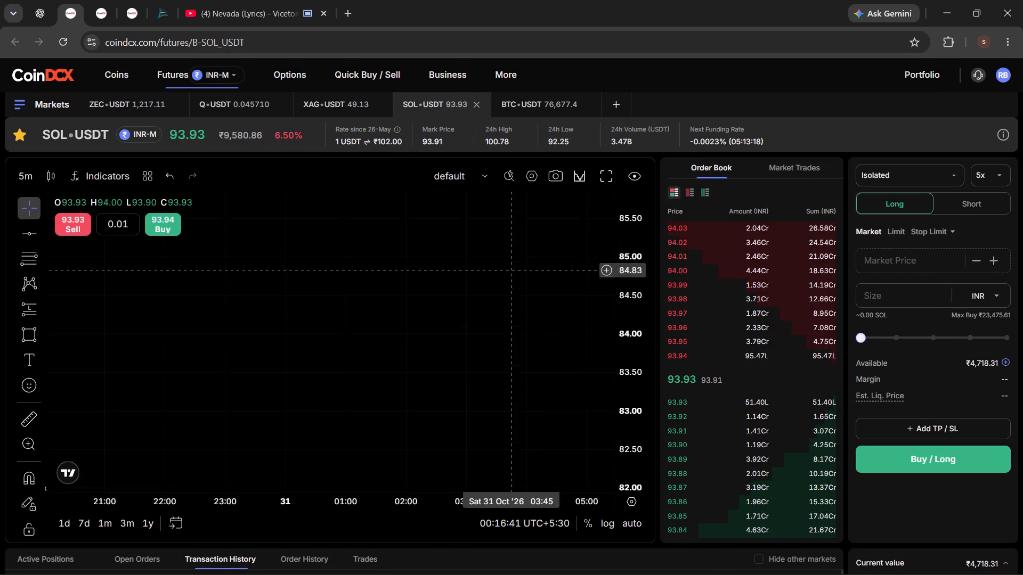
pyautogui.moveTo(504, 301); pyautogui.dragTo(476, 516)
pyautogui.moveTo(453, 291); pyautogui.dragTo(458, 483)
pyautogui.moveTo(445, 278); pyautogui.dragTo(460, 486)
pyautogui.moveTo(447, 286); pyautogui.dragTo(481, 461)
pyautogui.moveTo(467, 389); pyautogui.dragTo(470, 399)
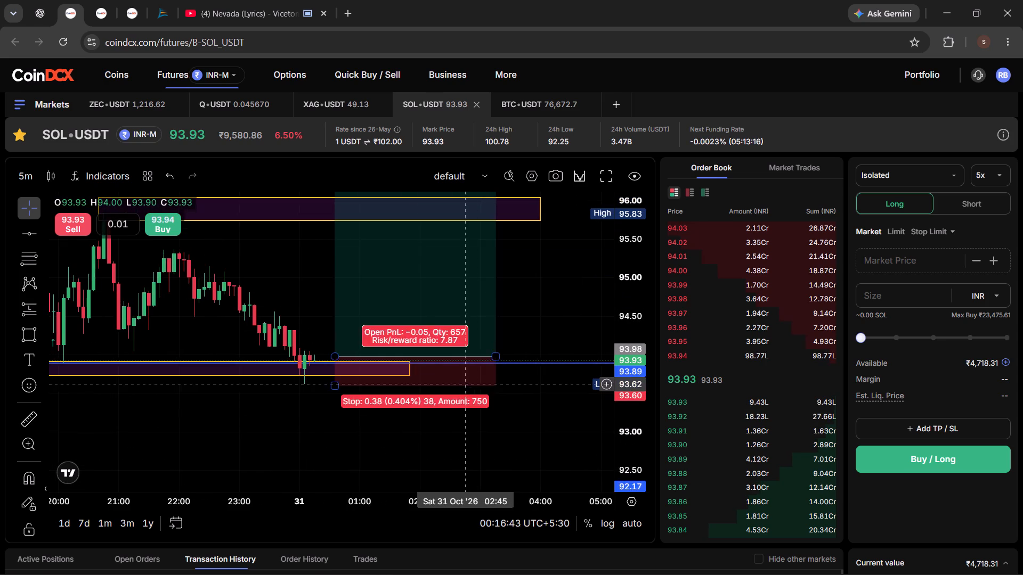
pyautogui.moveTo(470, 399); pyautogui.dragTo(478, 428)
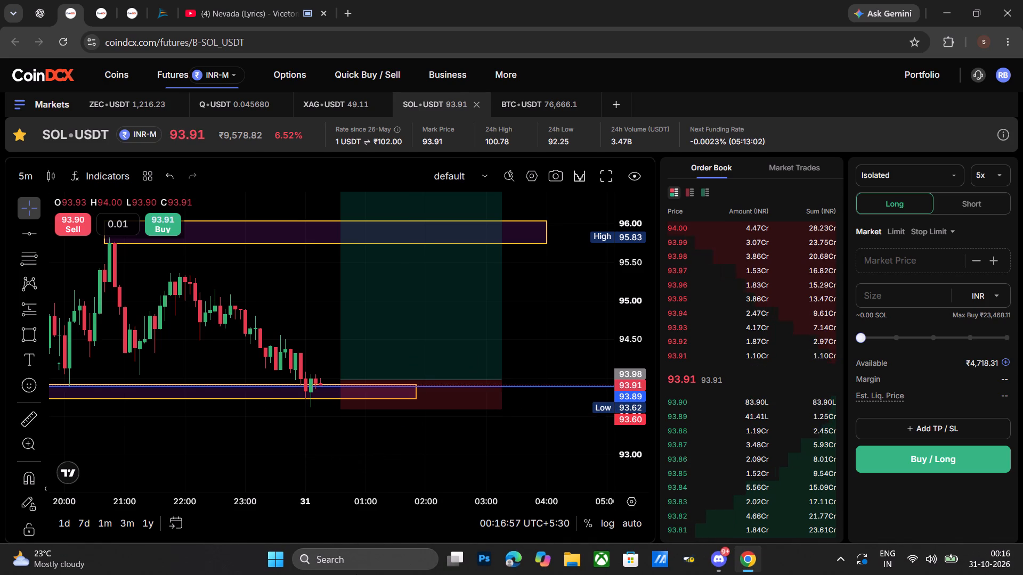
# Preview the 50x leverage liquidation estimate again for the long order, and close the settings without confirming.
pyautogui.click(474, 404)
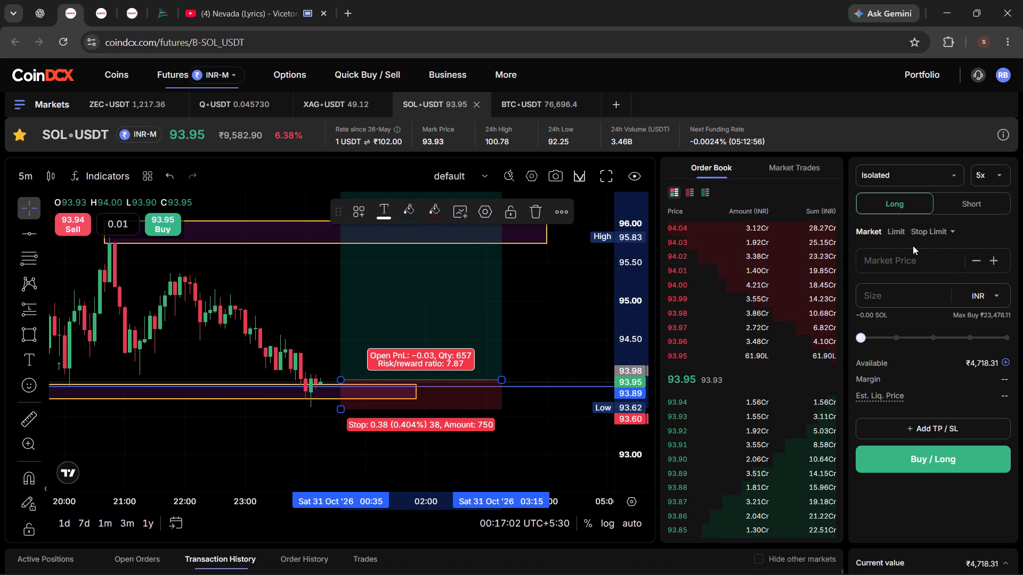
pyautogui.click(1007, 176)
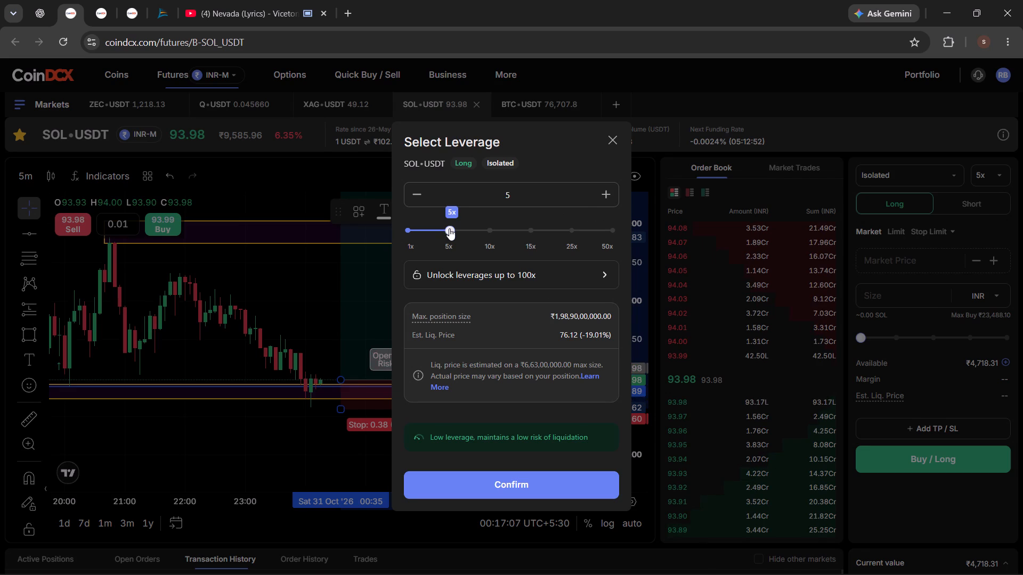
pyautogui.moveTo(450, 231); pyautogui.dragTo(636, 238)
pyautogui.moveTo(481, 234); pyautogui.dragTo(636, 238)
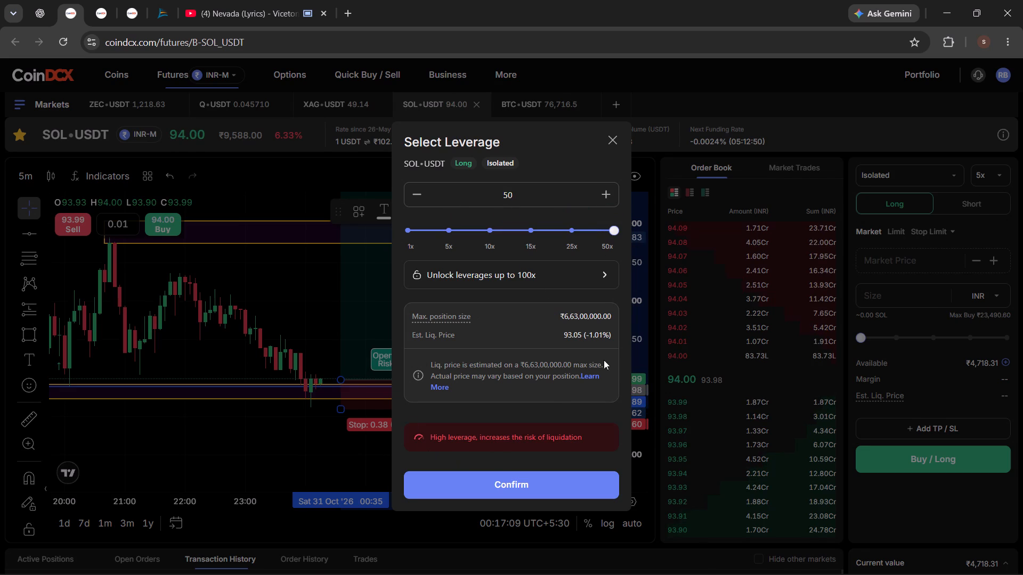
pyautogui.click(613, 141)
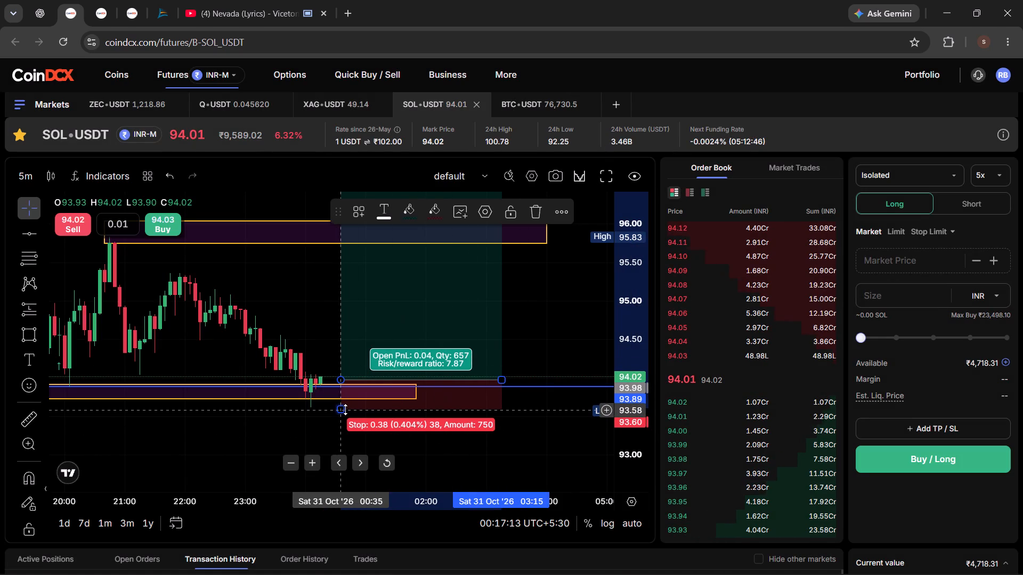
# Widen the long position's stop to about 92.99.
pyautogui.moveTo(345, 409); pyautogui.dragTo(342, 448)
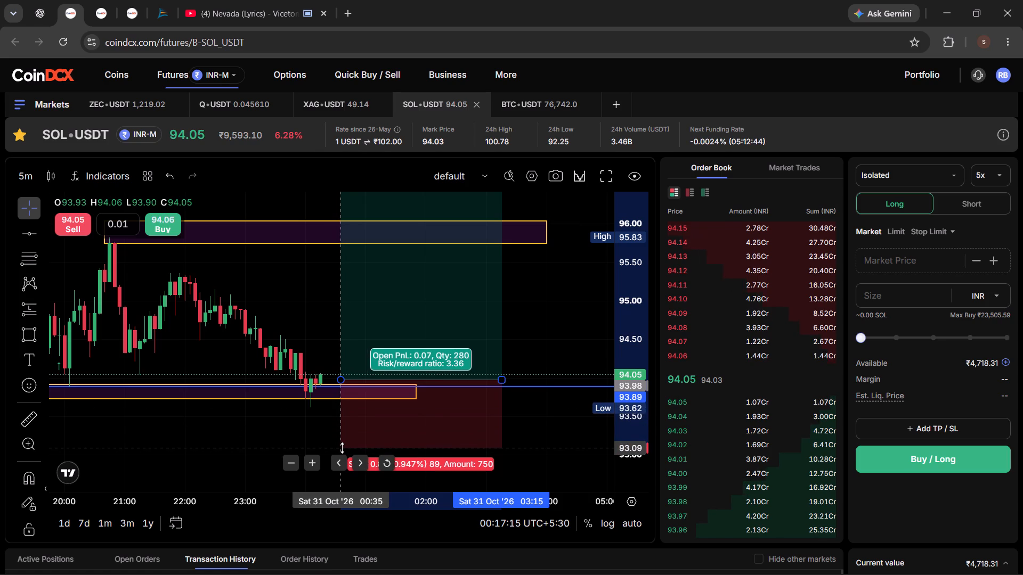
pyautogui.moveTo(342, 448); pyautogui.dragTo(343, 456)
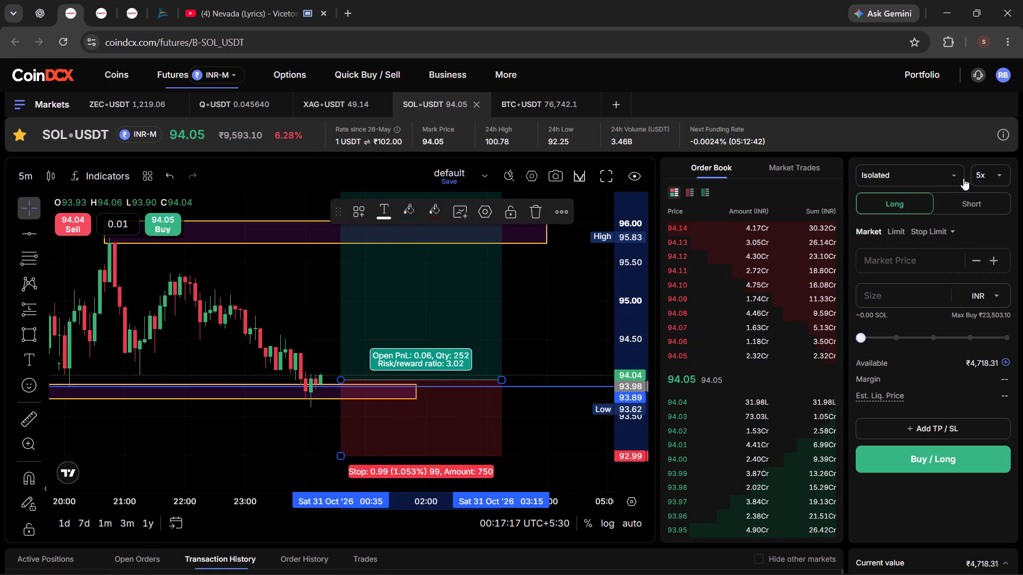
# Recheck the estimated liquidation price at 50x leverage against the widened stop, and close the settings without confirming.
pyautogui.click(998, 180)
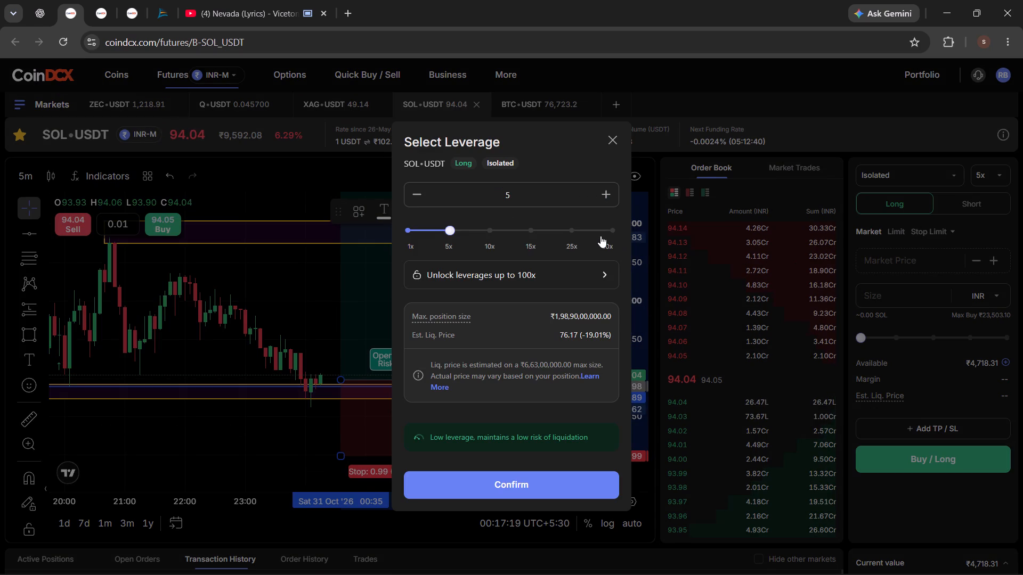
pyautogui.moveTo(600, 236); pyautogui.dragTo(618, 238)
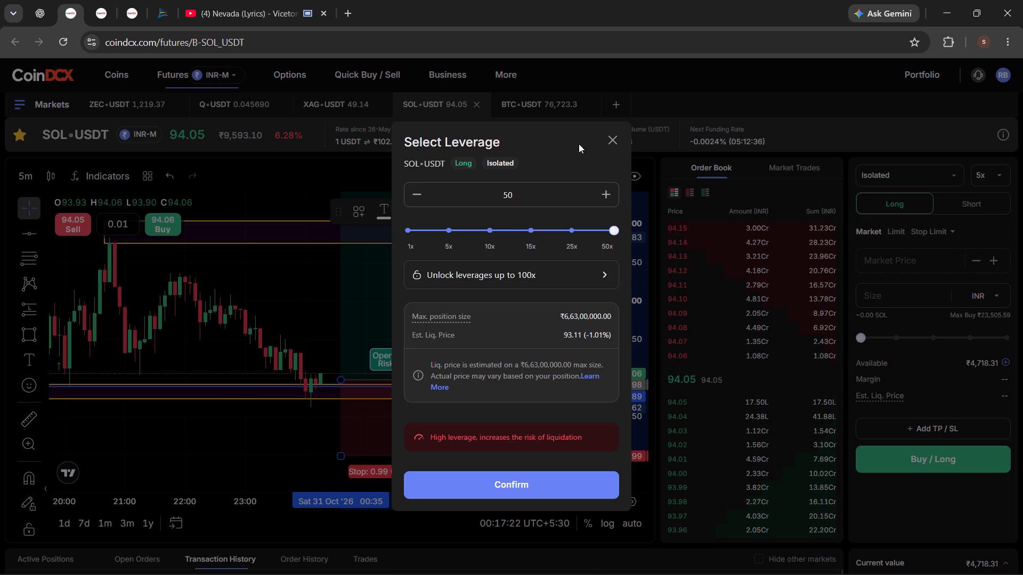
pyautogui.moveTo(573, 136); pyautogui.dragTo(506, 140)
pyautogui.click(614, 138)
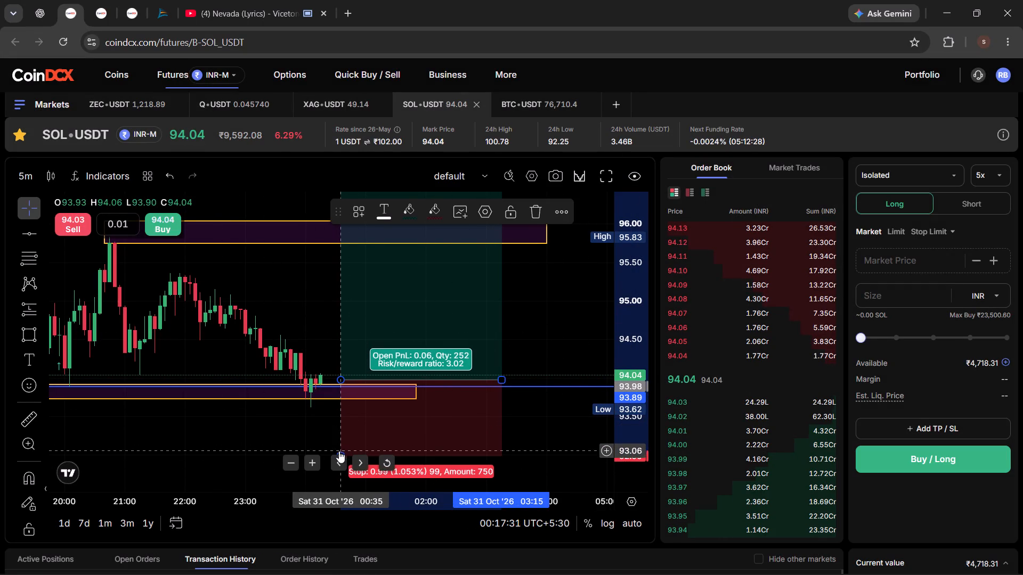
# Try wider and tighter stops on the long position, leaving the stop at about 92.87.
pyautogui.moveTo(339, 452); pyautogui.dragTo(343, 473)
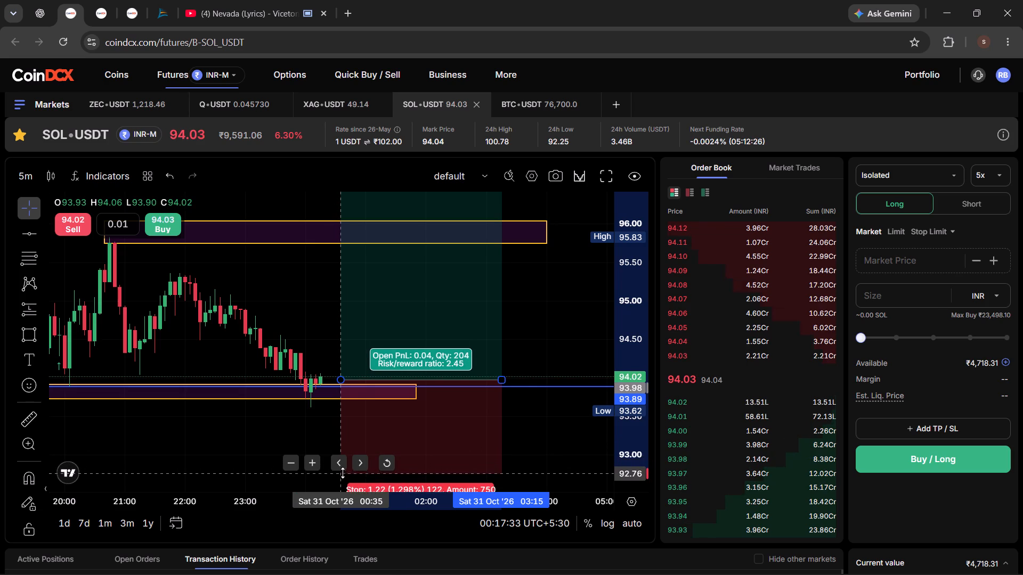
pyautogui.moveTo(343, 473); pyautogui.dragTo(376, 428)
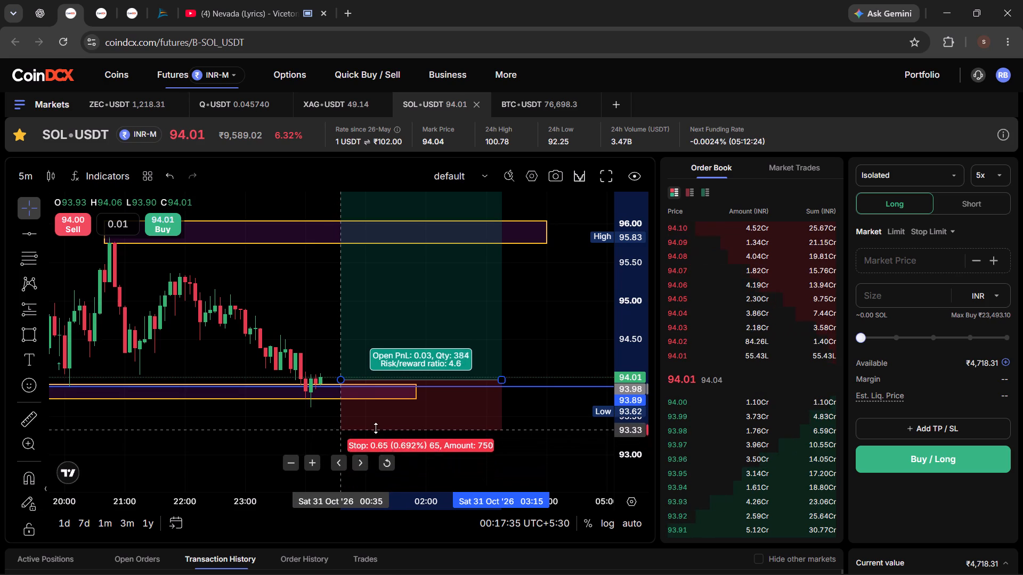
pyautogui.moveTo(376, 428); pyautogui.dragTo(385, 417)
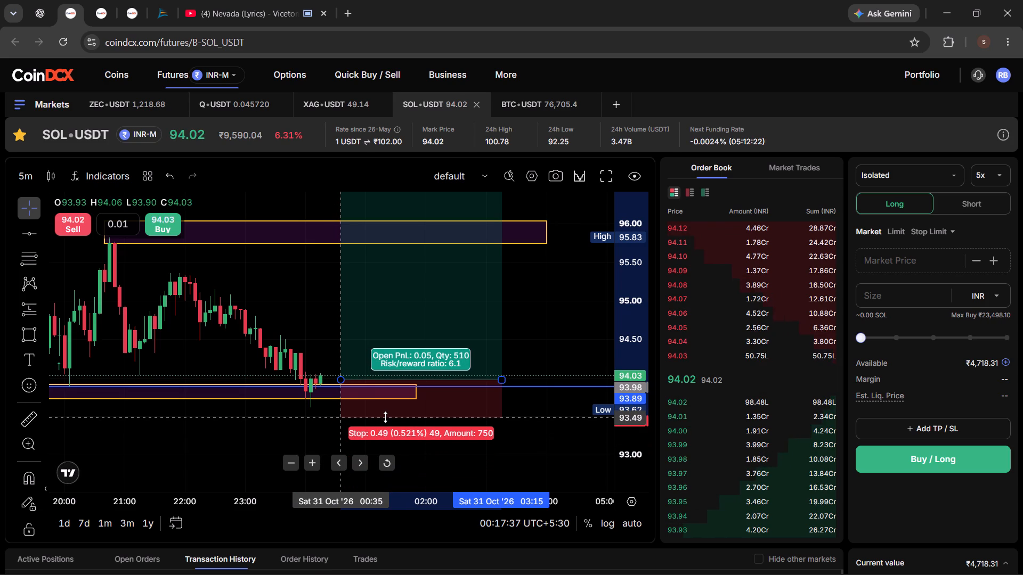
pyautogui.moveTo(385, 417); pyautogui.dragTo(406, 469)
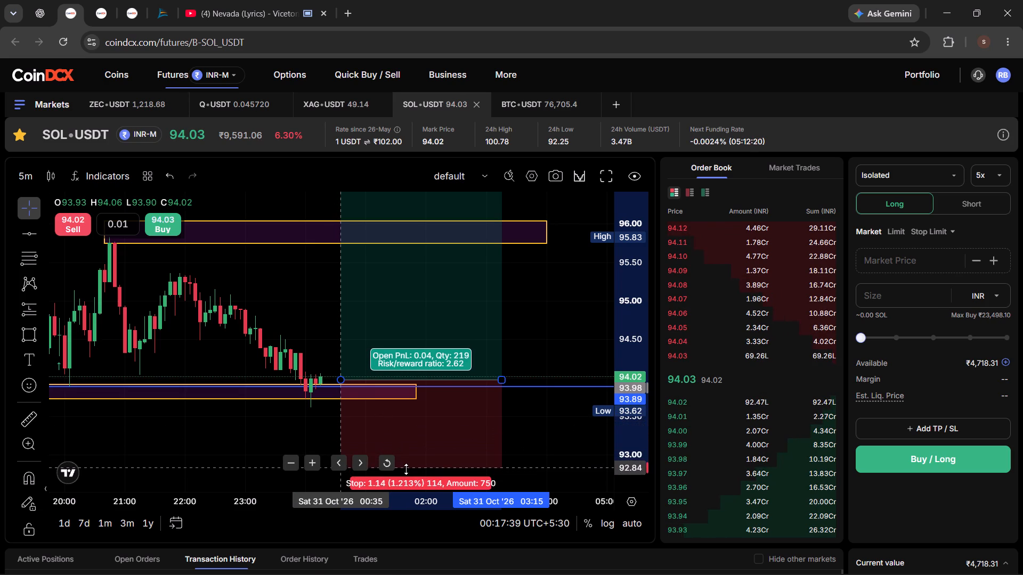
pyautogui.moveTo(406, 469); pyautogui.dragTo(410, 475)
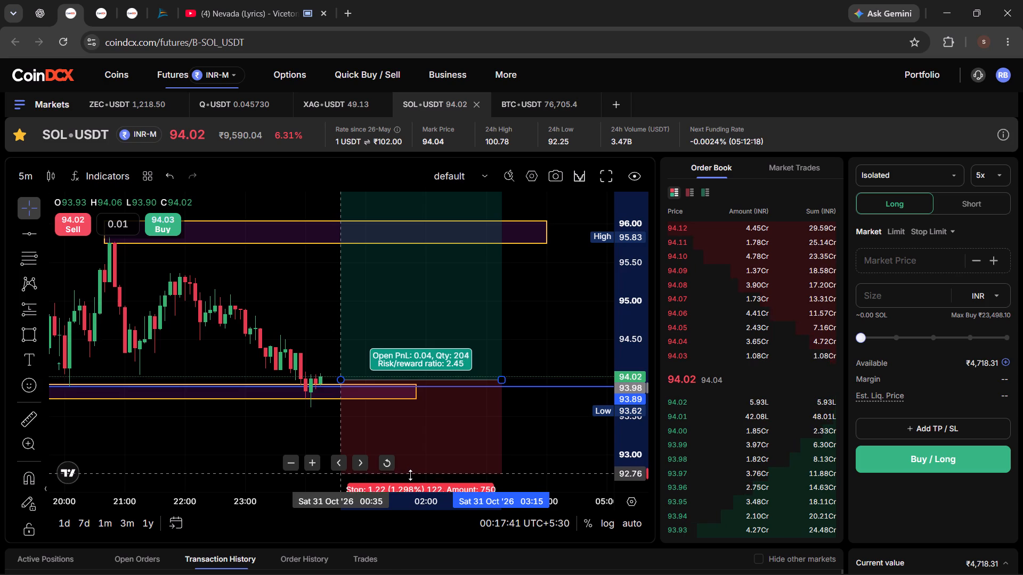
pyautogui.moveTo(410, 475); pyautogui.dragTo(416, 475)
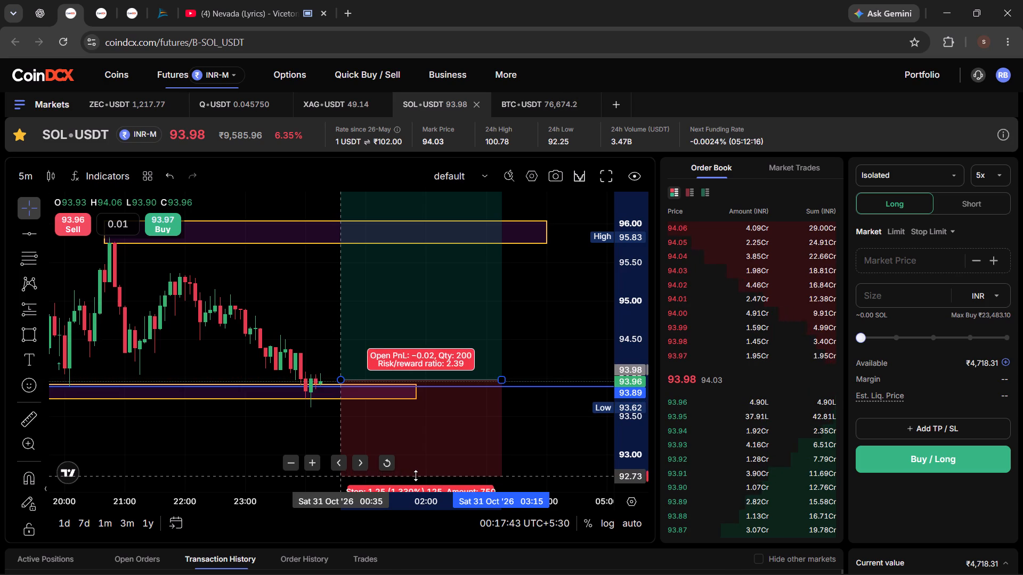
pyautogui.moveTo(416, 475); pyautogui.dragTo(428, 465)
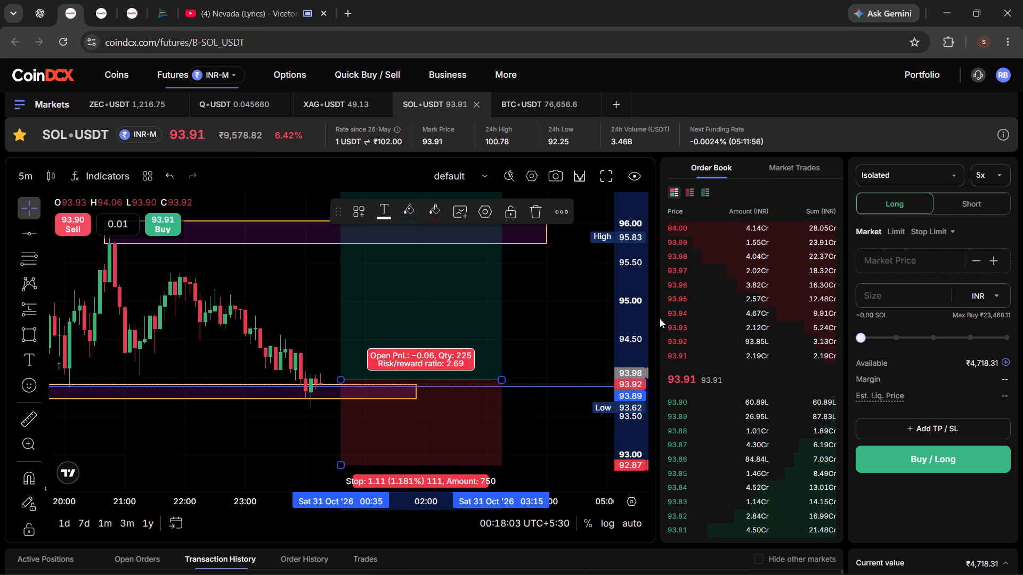
# Set the long order's leverage to 49x and confirm it.
pyautogui.click(1000, 178)
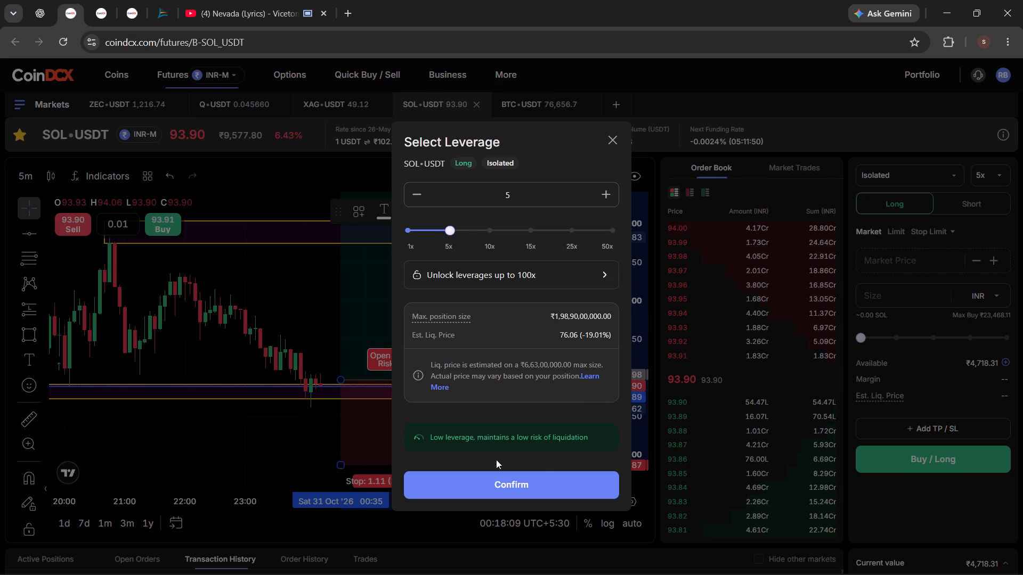
pyautogui.moveTo(446, 232); pyautogui.dragTo(547, 248)
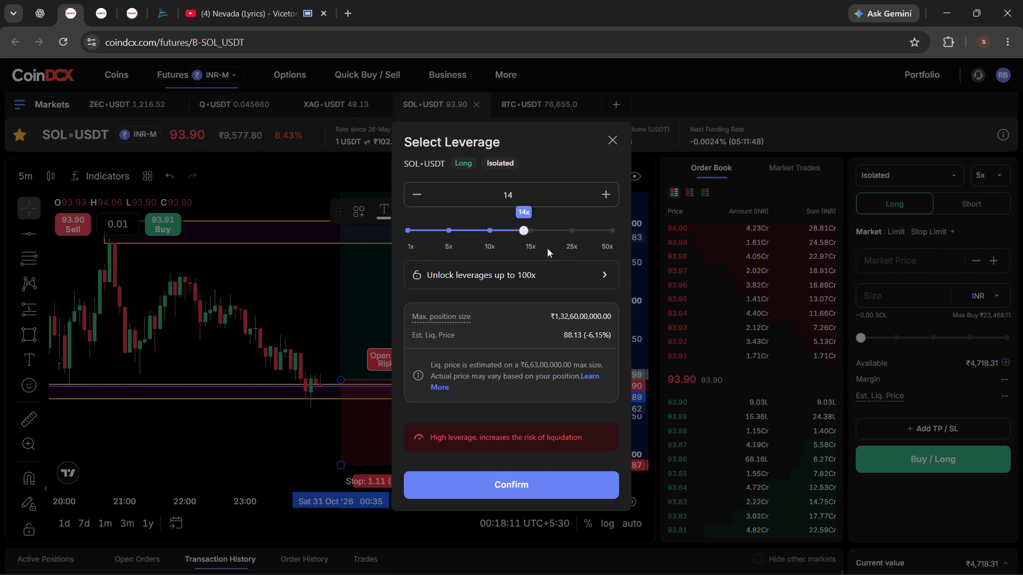
pyautogui.moveTo(547, 248); pyautogui.dragTo(612, 251)
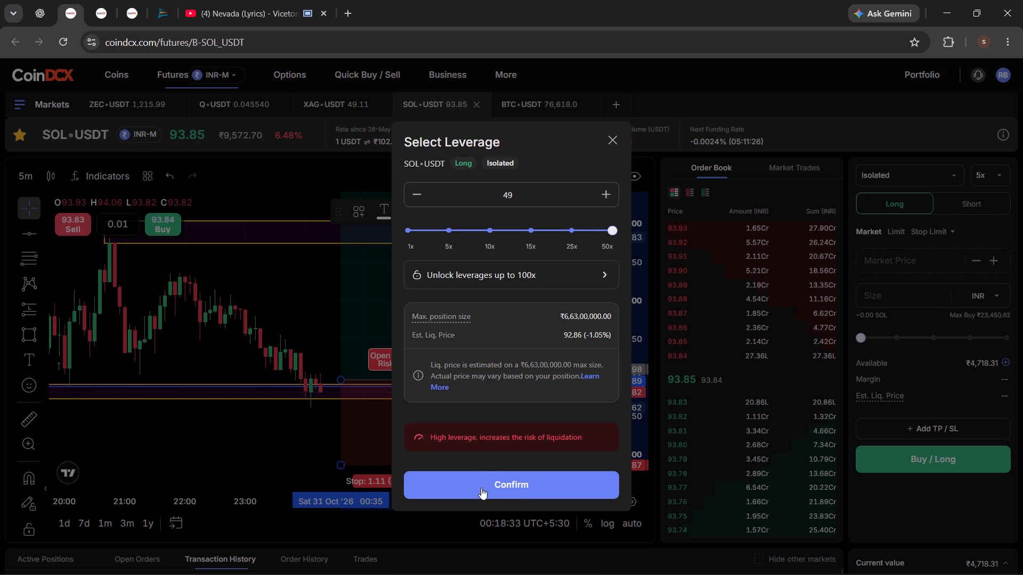
pyautogui.click(515, 485)
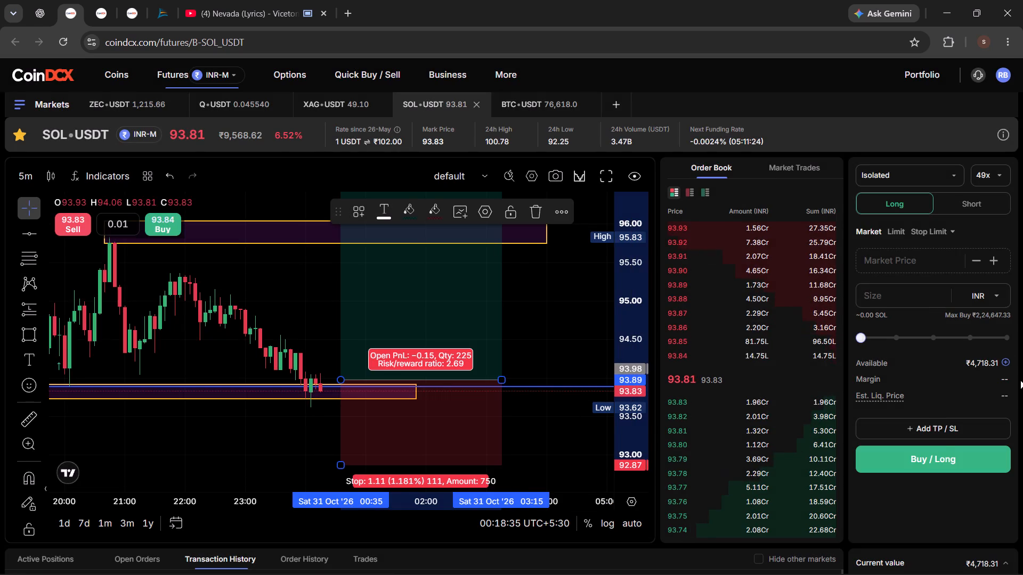
# Set the long order's size to 100% of the available balance.
pyautogui.moveTo(861, 336); pyautogui.dragTo(1019, 355)
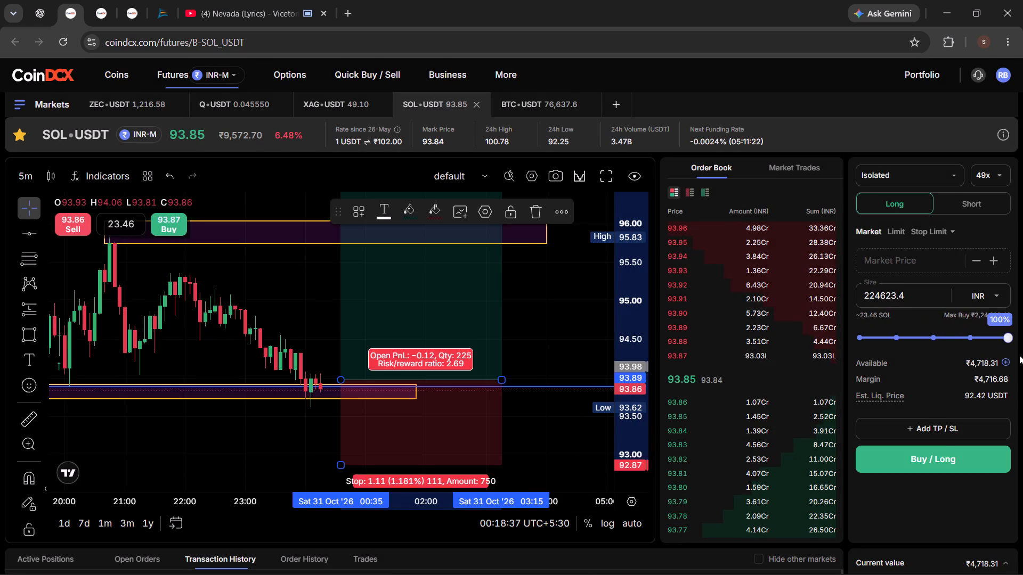
pyautogui.moveTo(1019, 355); pyautogui.dragTo(1022, 358)
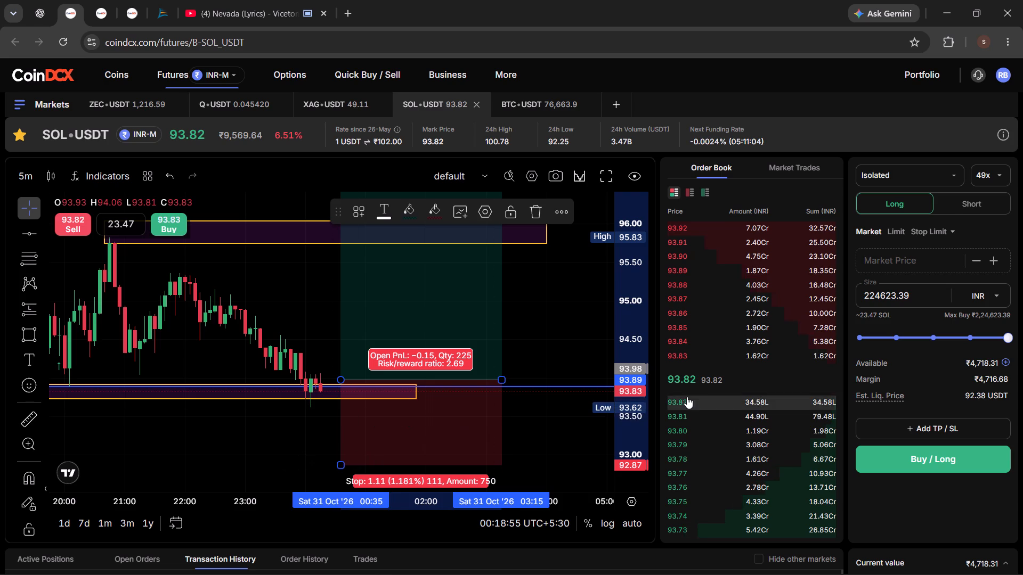
# Review the maximum position size and estimated liquidation price at 49x, along with the available balance, without changing the leverage.
pyautogui.click(988, 180)
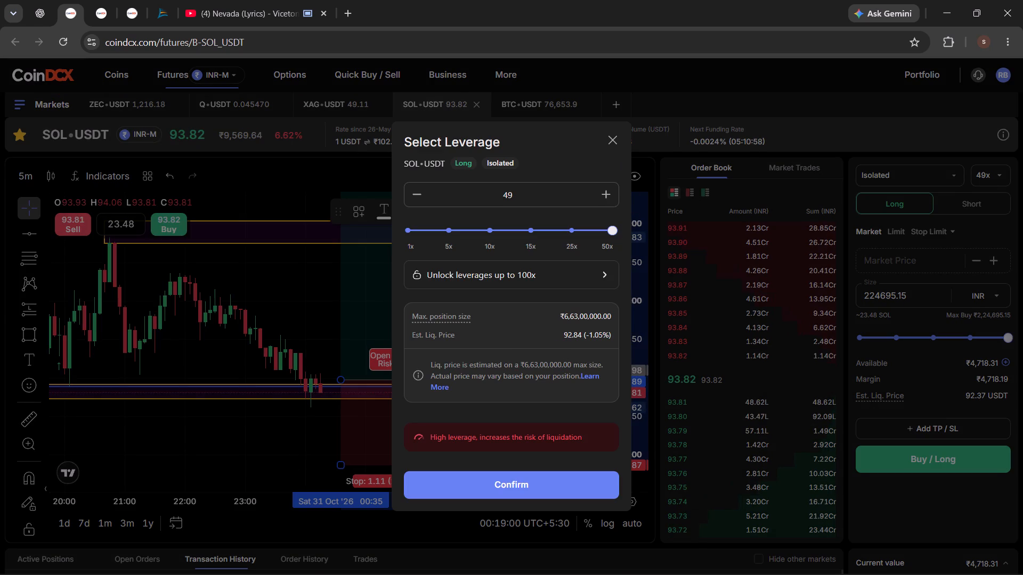
pyautogui.moveTo(561, 314); pyautogui.dragTo(612, 318)
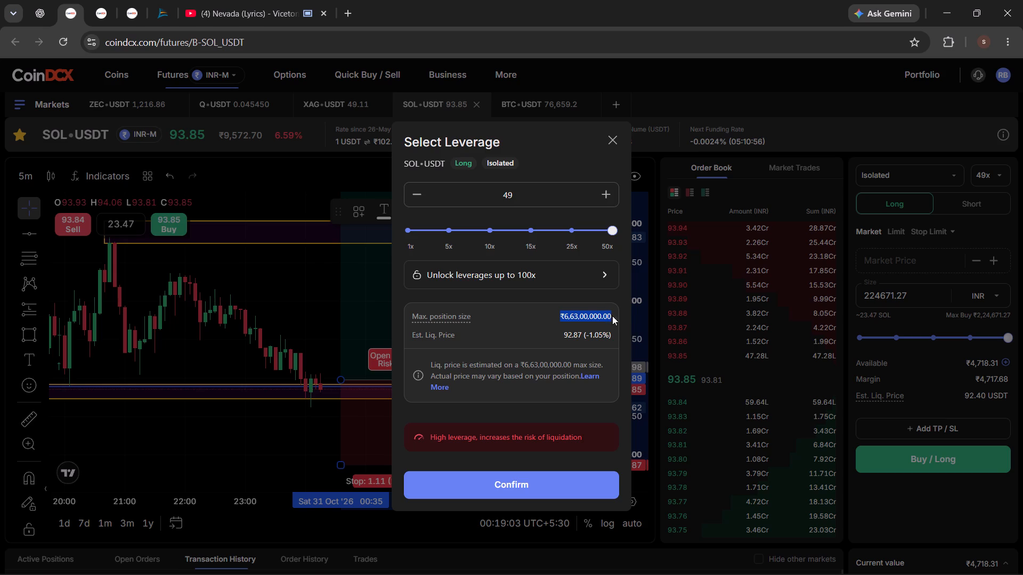
pyautogui.click(881, 373)
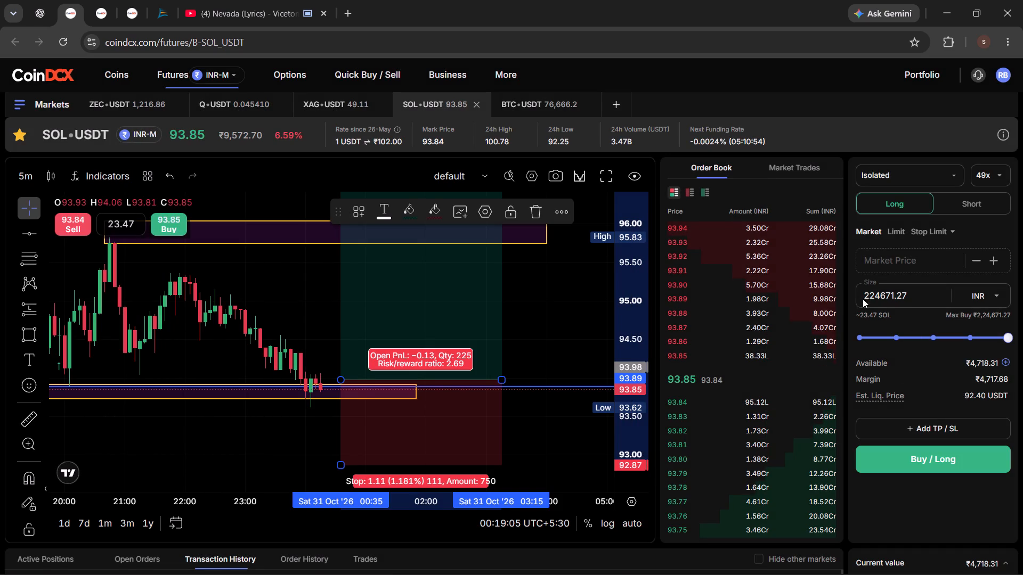
pyautogui.moveTo(971, 363); pyautogui.dragTo(998, 364)
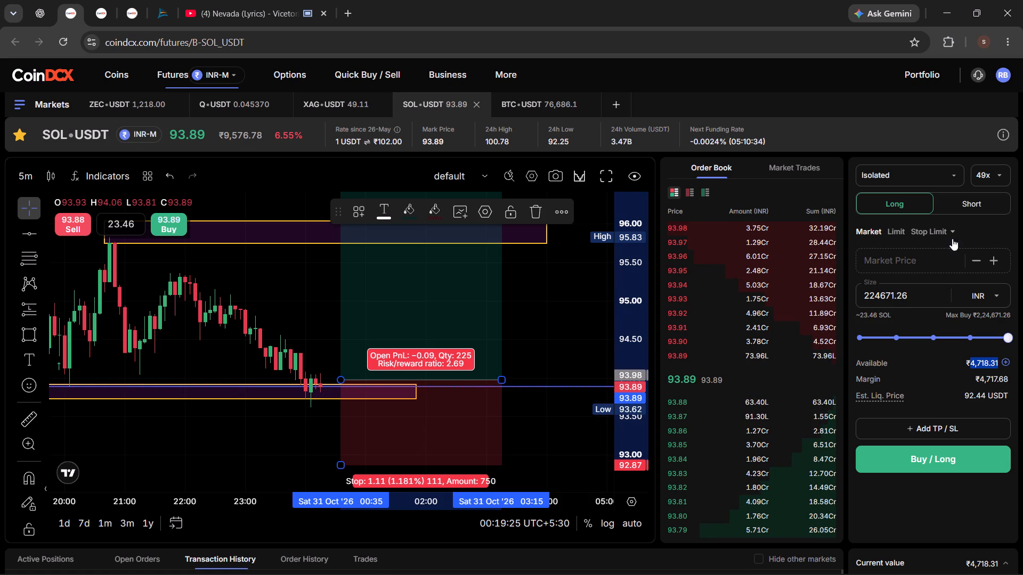
pyautogui.click(922, 374)
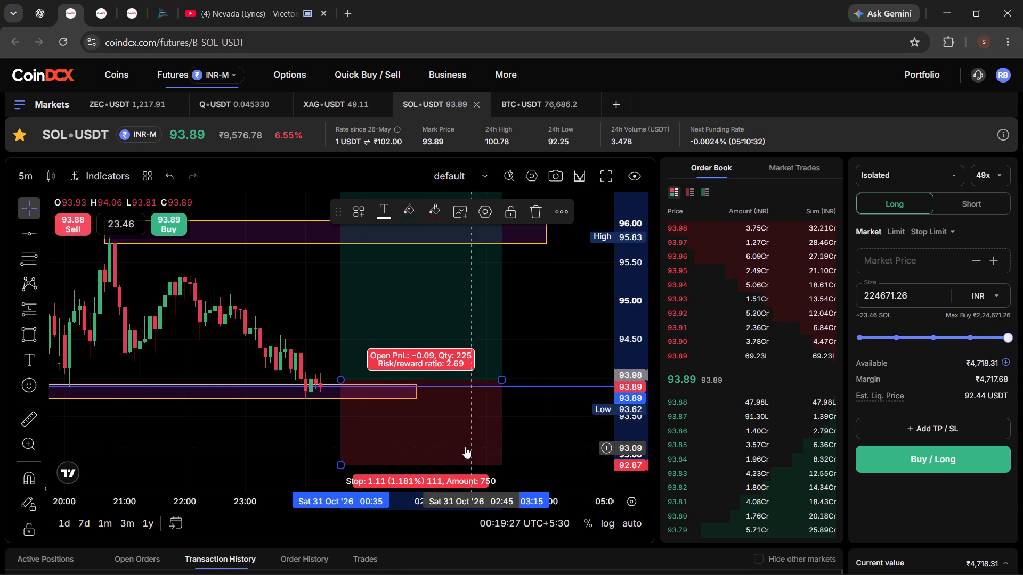
pyautogui.click(986, 170)
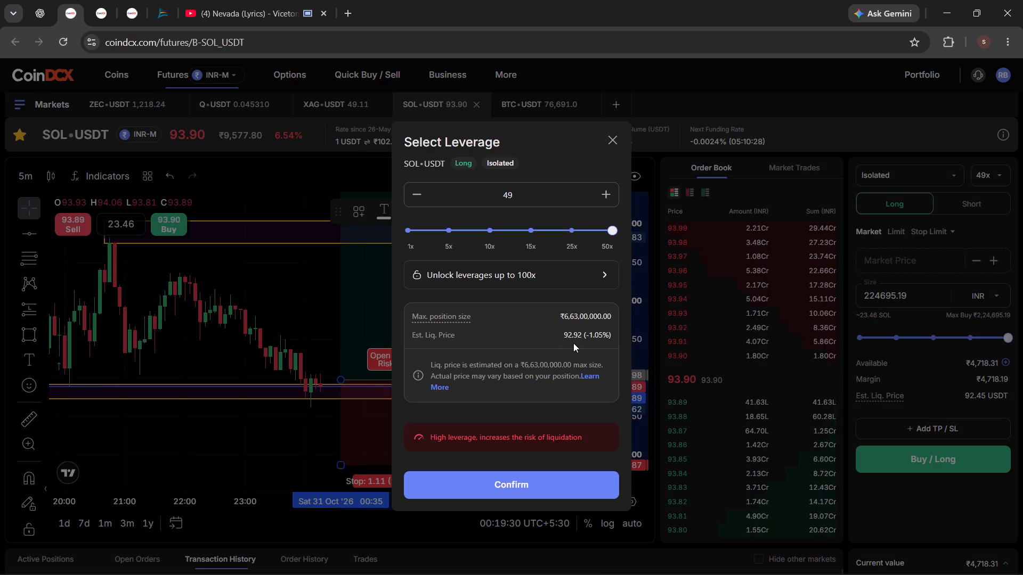
pyautogui.click(613, 133)
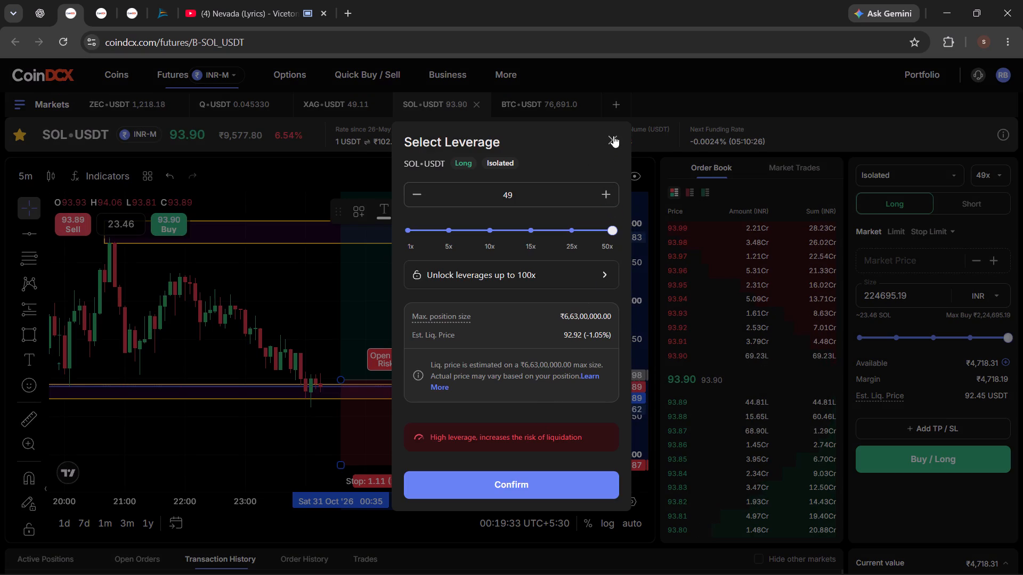
pyautogui.click(613, 136)
pyautogui.click(606, 138)
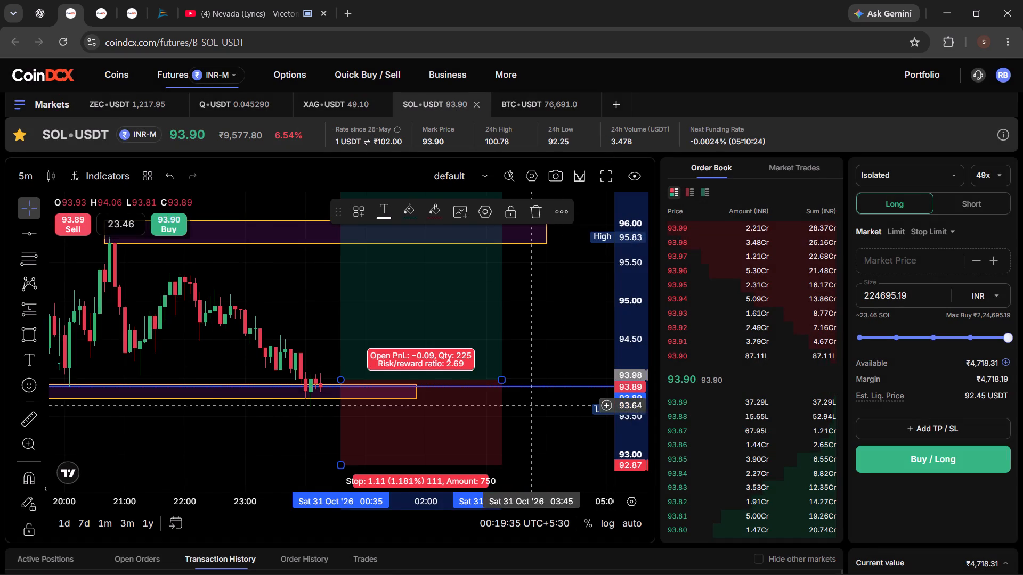
# Examine the latest candles against the purple support zone, the blue horizontal line and the long position's entry at different price scales.
pyautogui.scroll(3, 526, 411)
pyautogui.moveTo(511, 437); pyautogui.dragTo(527, 354)
pyautogui.moveTo(631, 364); pyautogui.dragTo(613, 106)
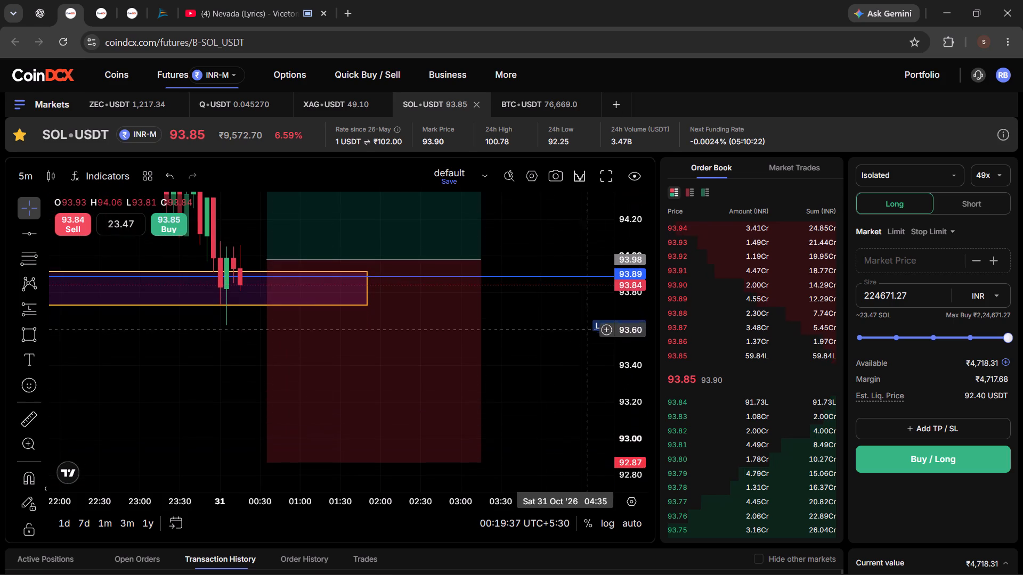
pyautogui.moveTo(610, 333); pyautogui.dragTo(600, 374)
pyautogui.moveTo(626, 361); pyautogui.dragTo(628, 125)
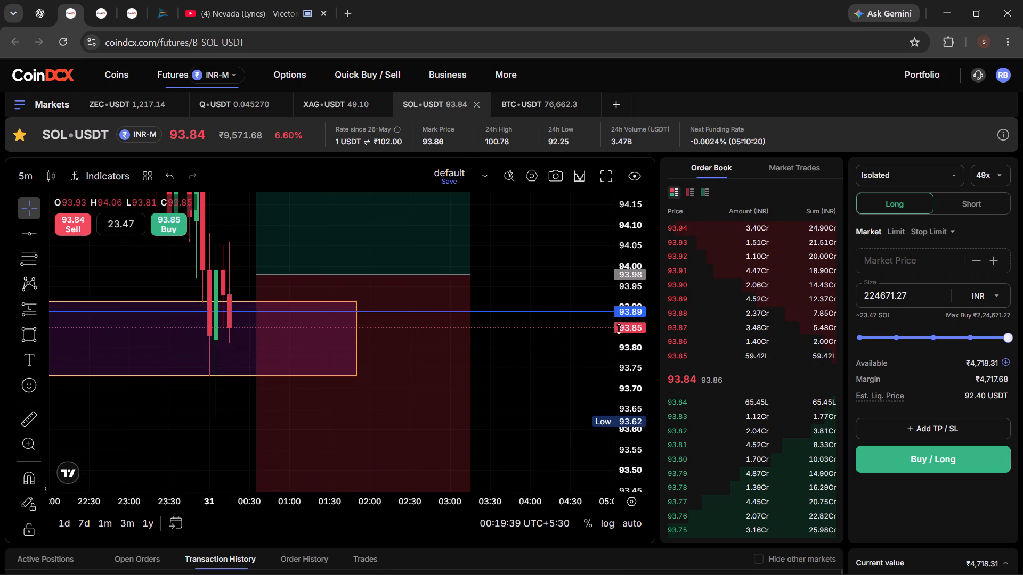
pyautogui.moveTo(632, 380); pyautogui.dragTo(633, 174)
pyautogui.moveTo(615, 337); pyautogui.dragTo(647, 229)
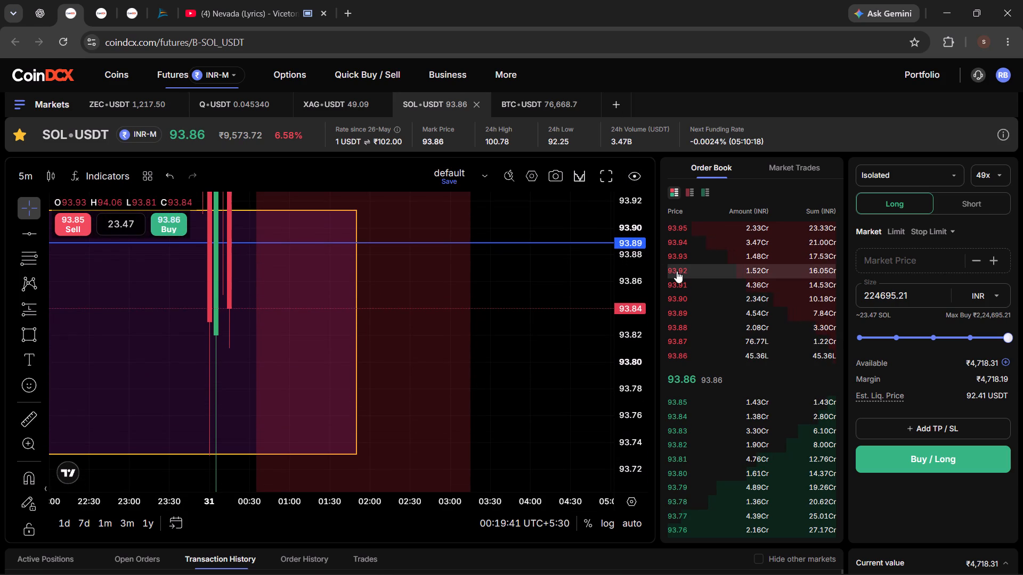
pyautogui.scroll(-2, 599, 409)
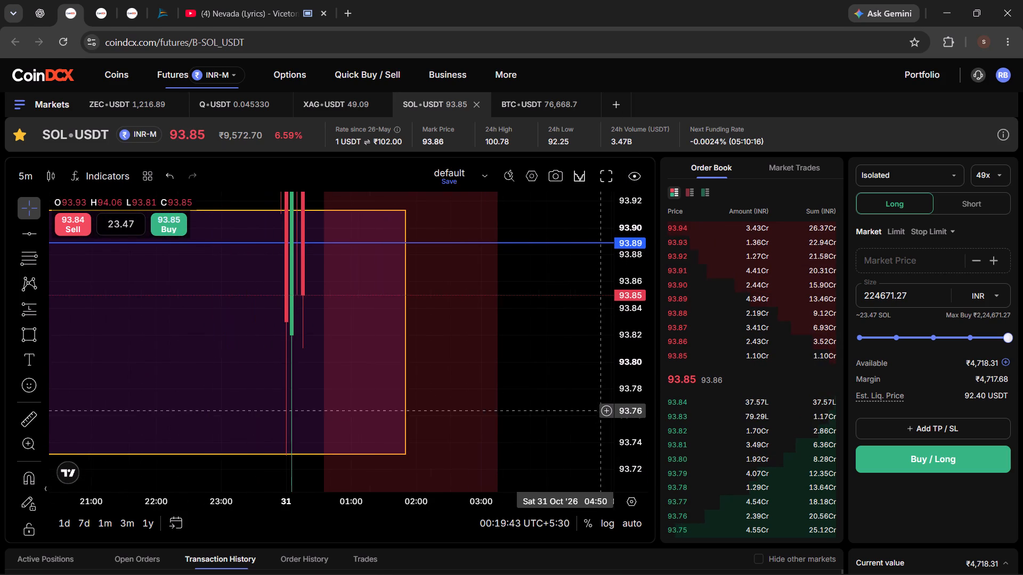
pyautogui.scroll(-2, 614, 388)
pyautogui.scroll(2, 625, 387)
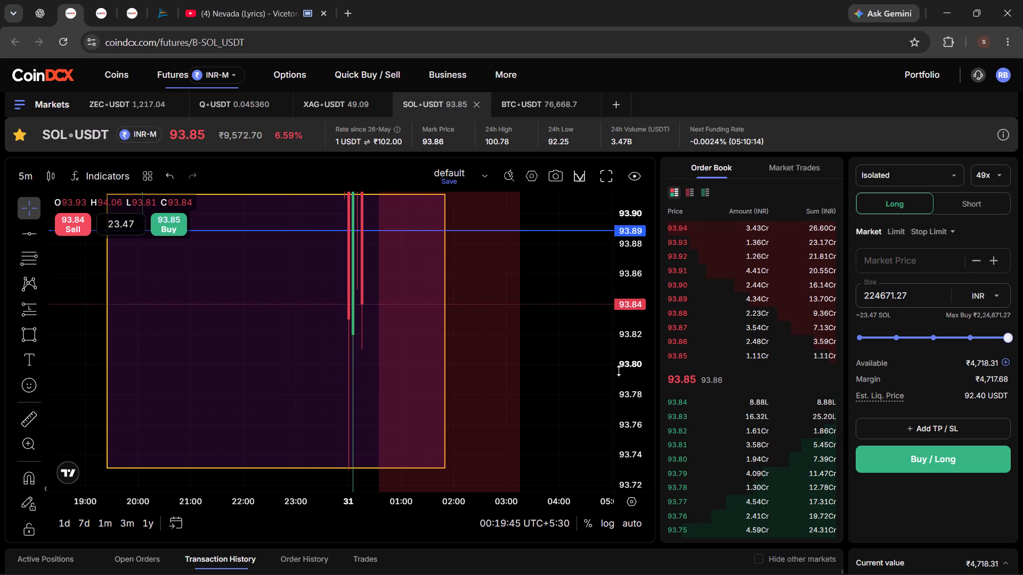
pyautogui.scroll(-7, 619, 371)
pyautogui.moveTo(611, 247); pyautogui.dragTo(624, 355)
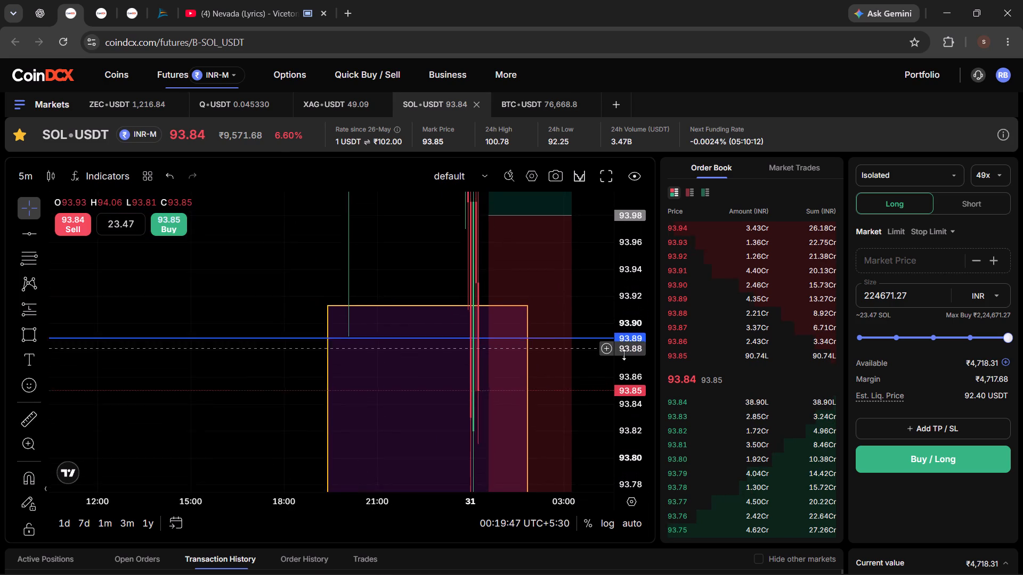
pyautogui.moveTo(624, 355); pyautogui.dragTo(622, 354)
pyautogui.moveTo(647, 269); pyautogui.dragTo(611, 438)
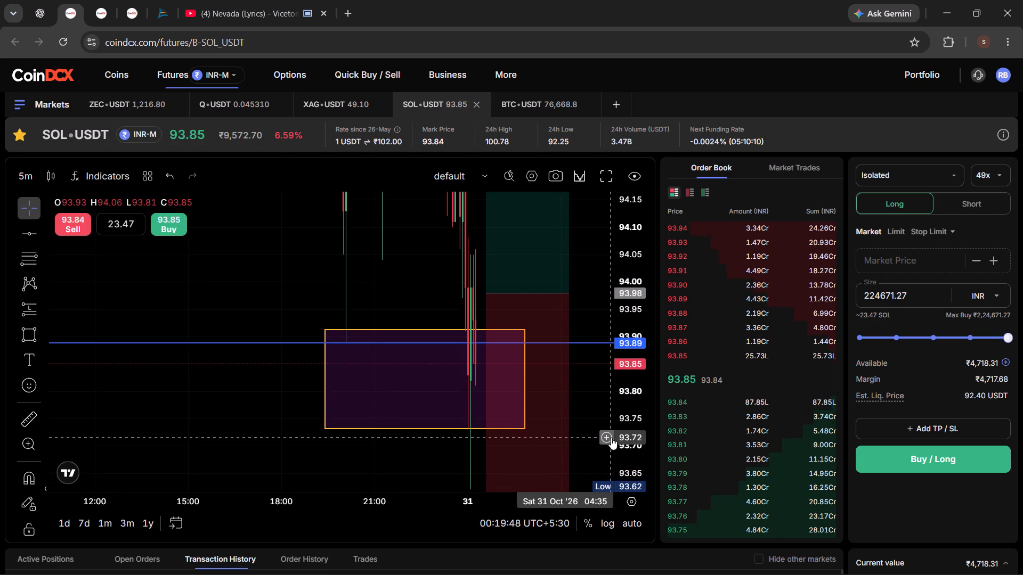
pyautogui.moveTo(611, 438); pyautogui.dragTo(607, 430)
pyautogui.moveTo(618, 359); pyautogui.dragTo(615, 260)
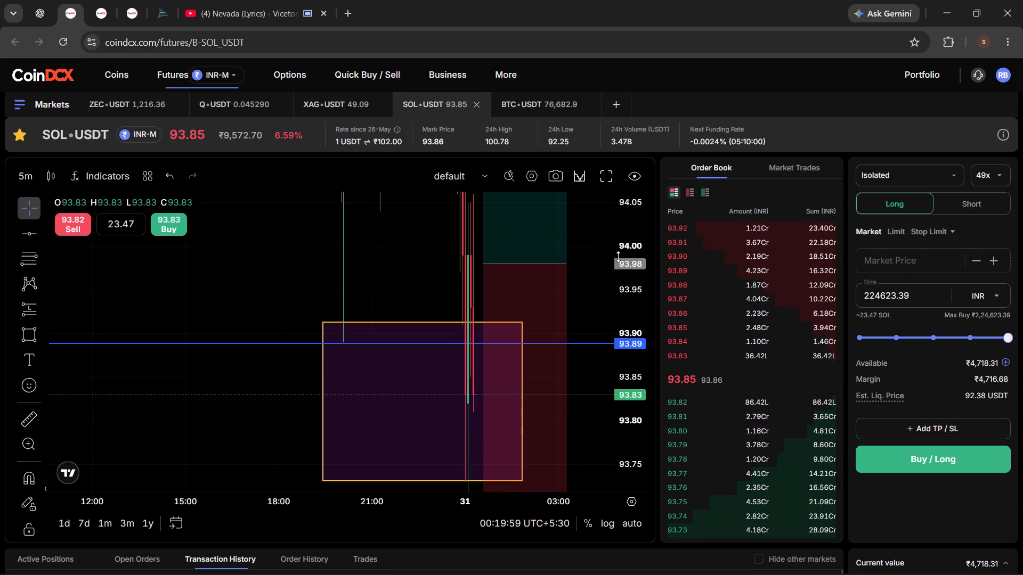
pyautogui.moveTo(622, 256); pyautogui.dragTo(601, 441)
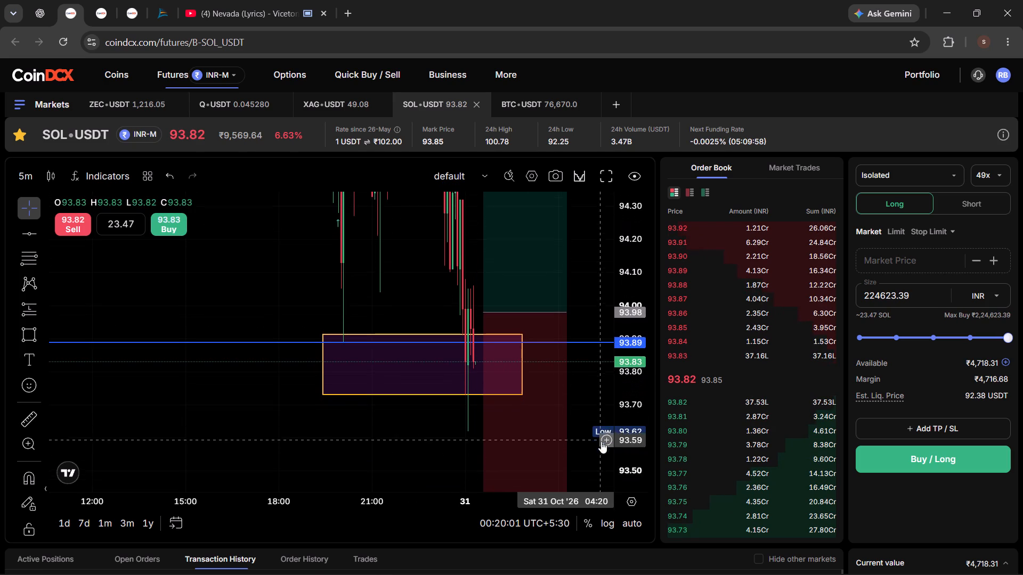
pyautogui.moveTo(601, 441); pyautogui.dragTo(604, 437)
pyautogui.moveTo(635, 278); pyautogui.dragTo(619, 332)
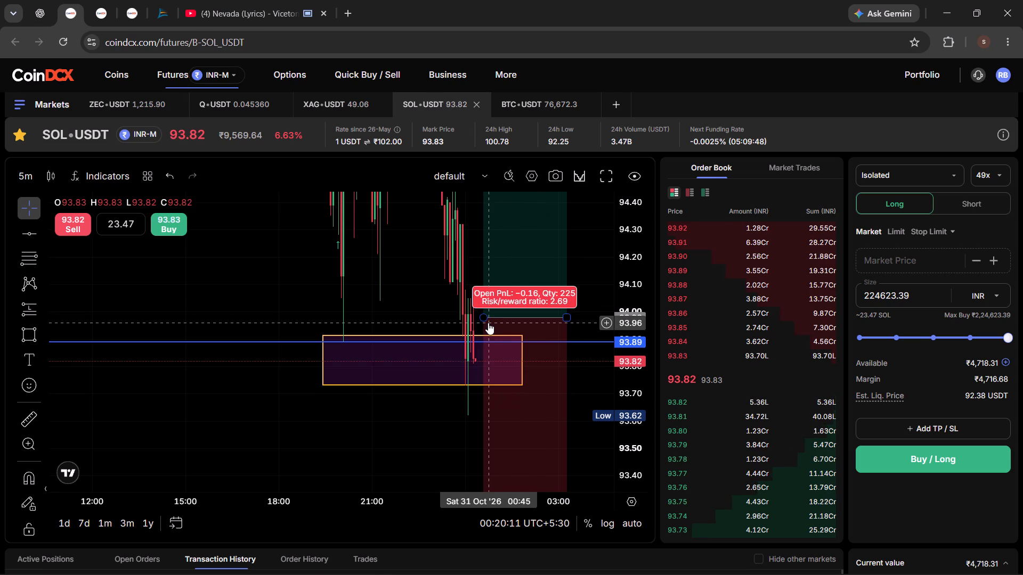
# Delete the long position drawing from the chart.
pyautogui.moveTo(506, 324); pyautogui.dragTo(497, 322)
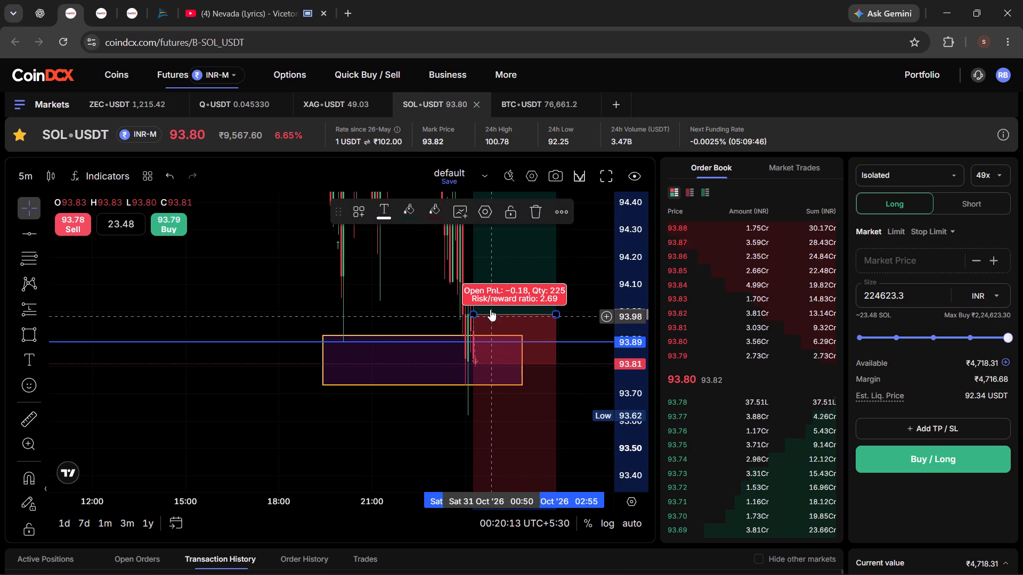
pyautogui.moveTo(533, 208); pyautogui.dragTo(529, 216)
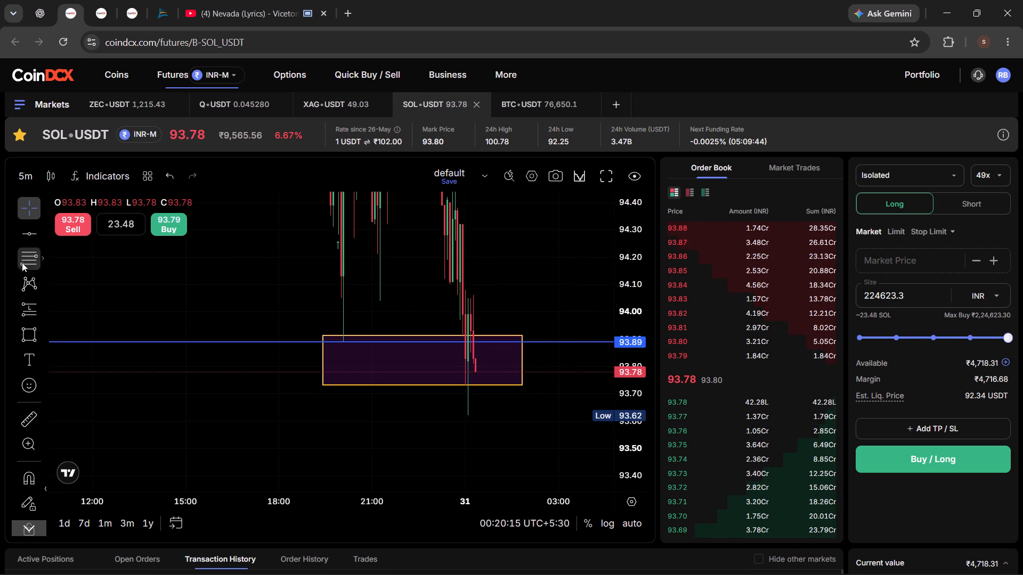
# Place a short position at the latest candle with its entry at about 93.91, near the support zone's upper edge.
pyautogui.click(22, 304)
pyautogui.click(109, 229)
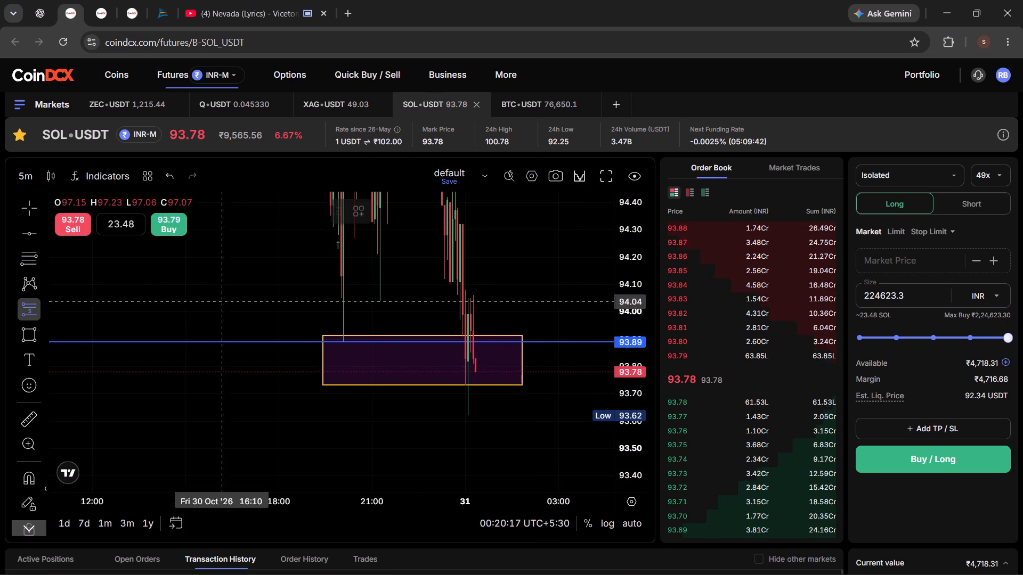
pyautogui.click(476, 337)
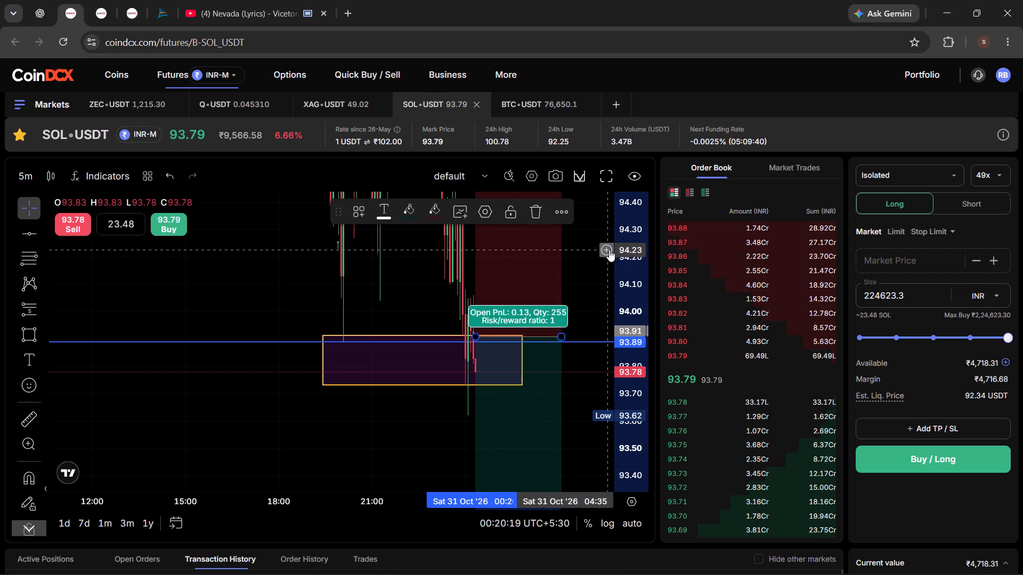
# Tighten the short position's stop to about 93.99, just above its entry.
pyautogui.moveTo(612, 251); pyautogui.dragTo(625, 388)
pyautogui.moveTo(638, 228); pyautogui.dragTo(622, 372)
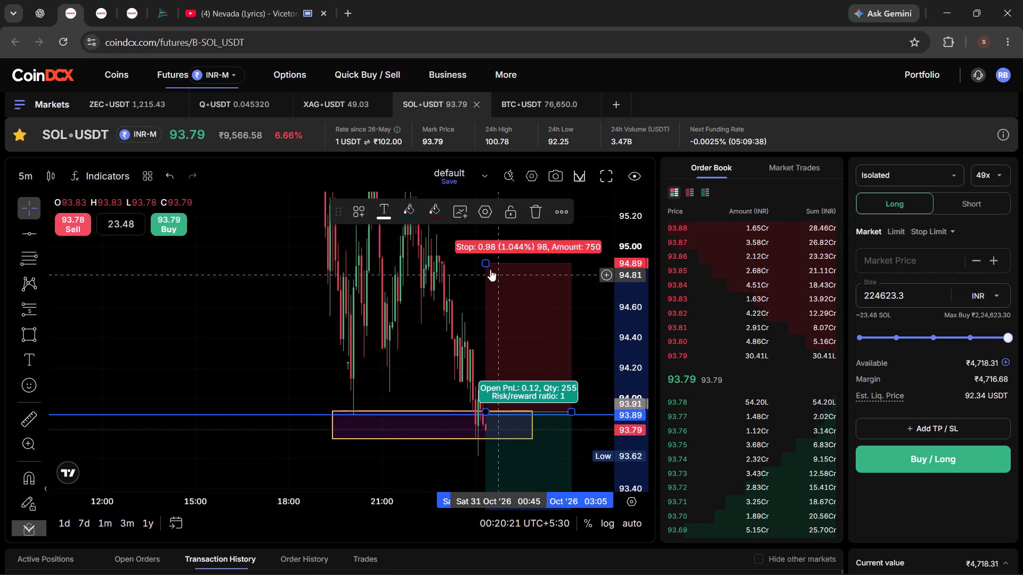
pyautogui.moveTo(485, 260); pyautogui.dragTo(486, 355)
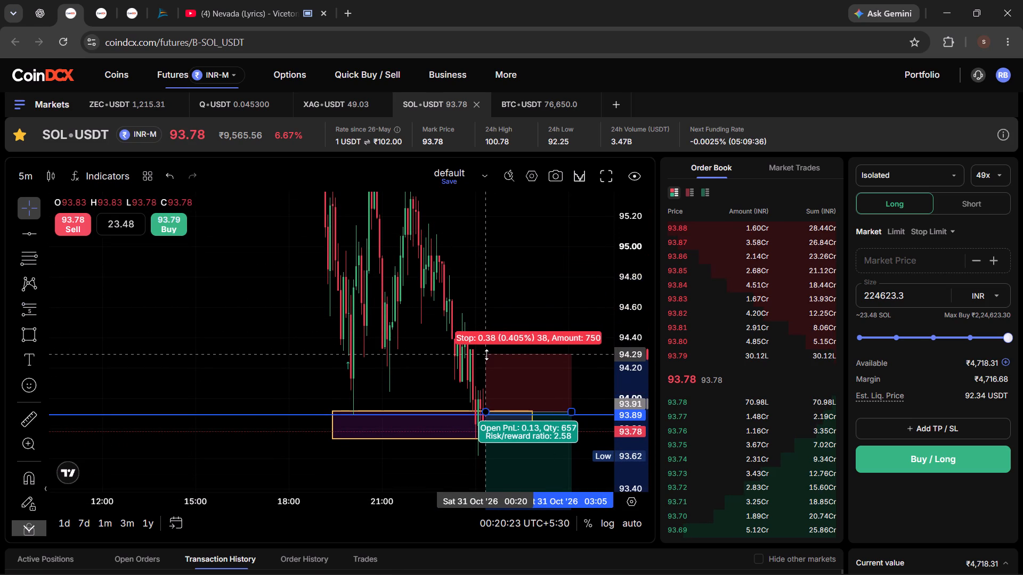
pyautogui.moveTo(486, 355); pyautogui.dragTo(489, 400)
pyautogui.click(535, 333)
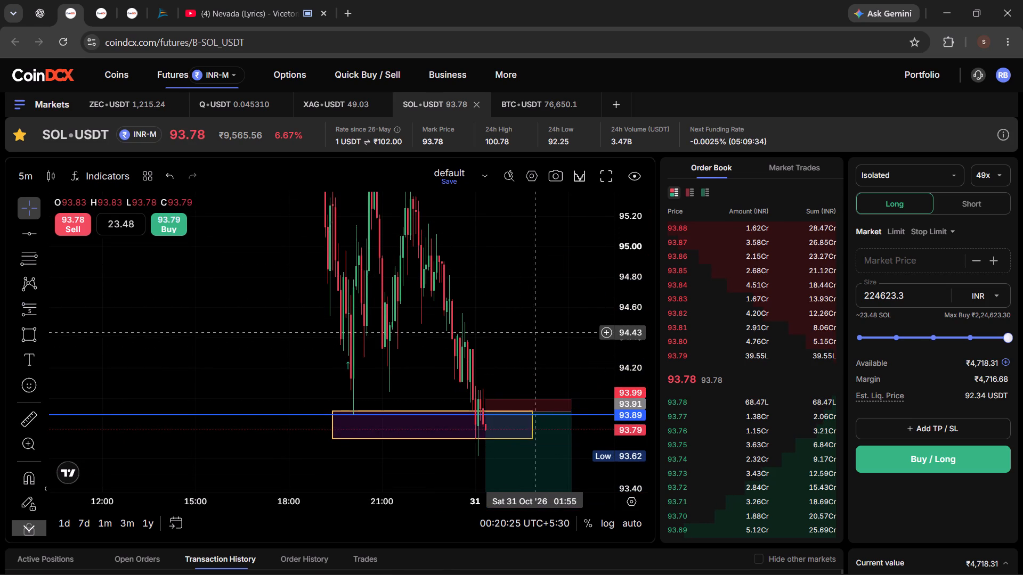
pyautogui.scroll(9, 623, 404)
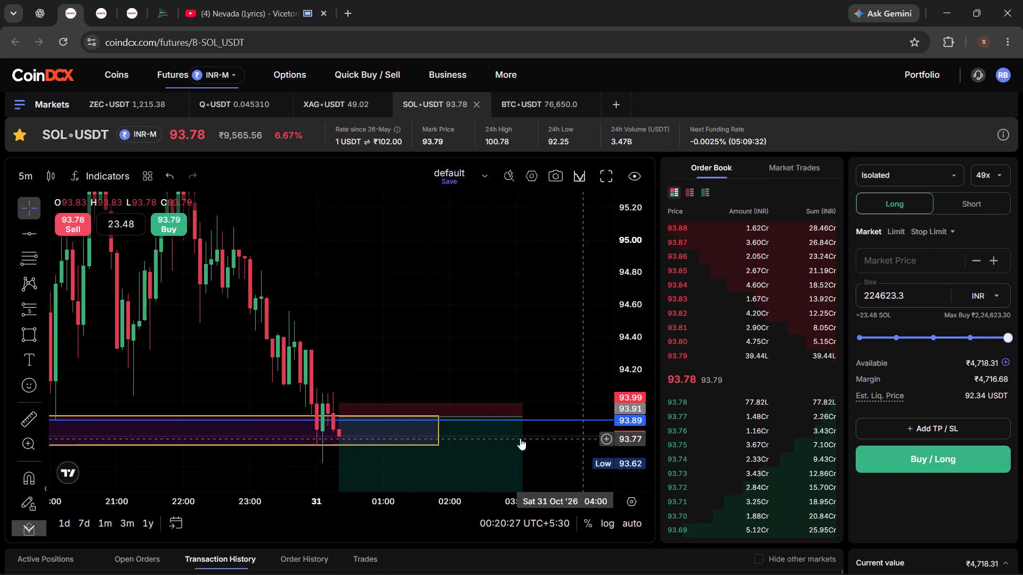
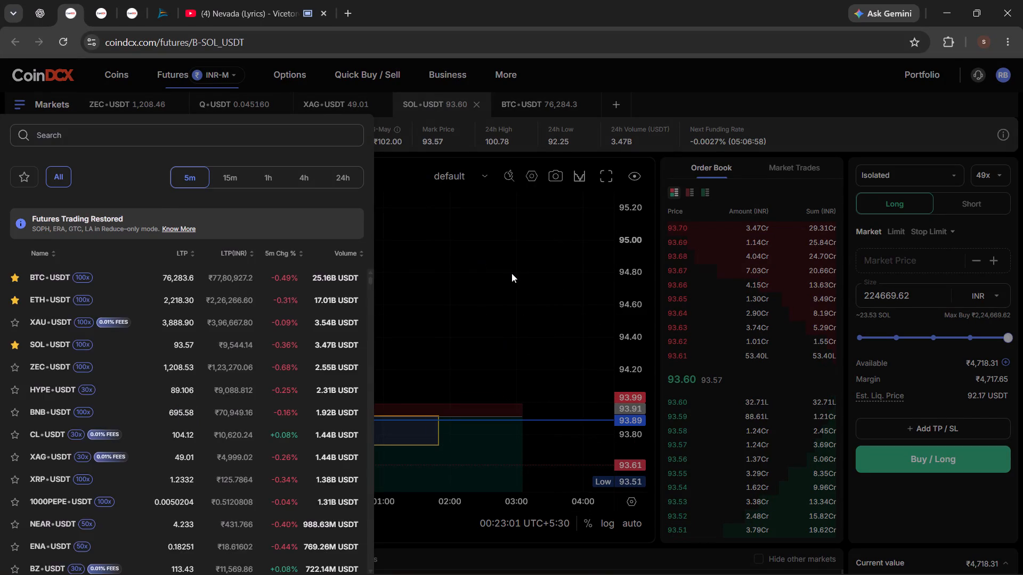
# Examine the short position against the purple zones and the lower blue horizontal line at wider price scales.
pyautogui.click(511, 273)
pyautogui.scroll(-4, 450, 323)
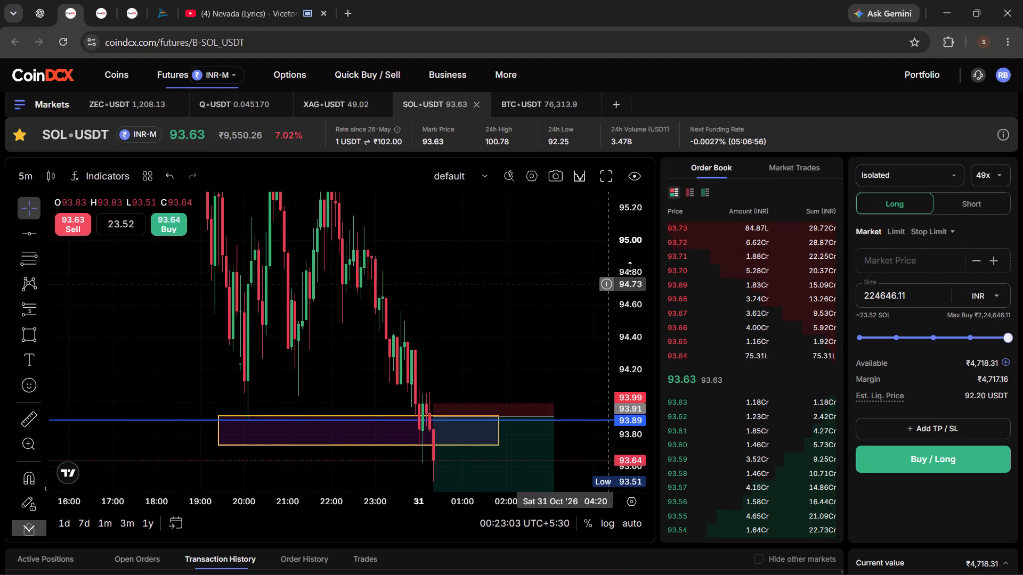
pyautogui.moveTo(632, 260); pyautogui.dragTo(627, 402)
pyautogui.scroll(-3, 488, 353)
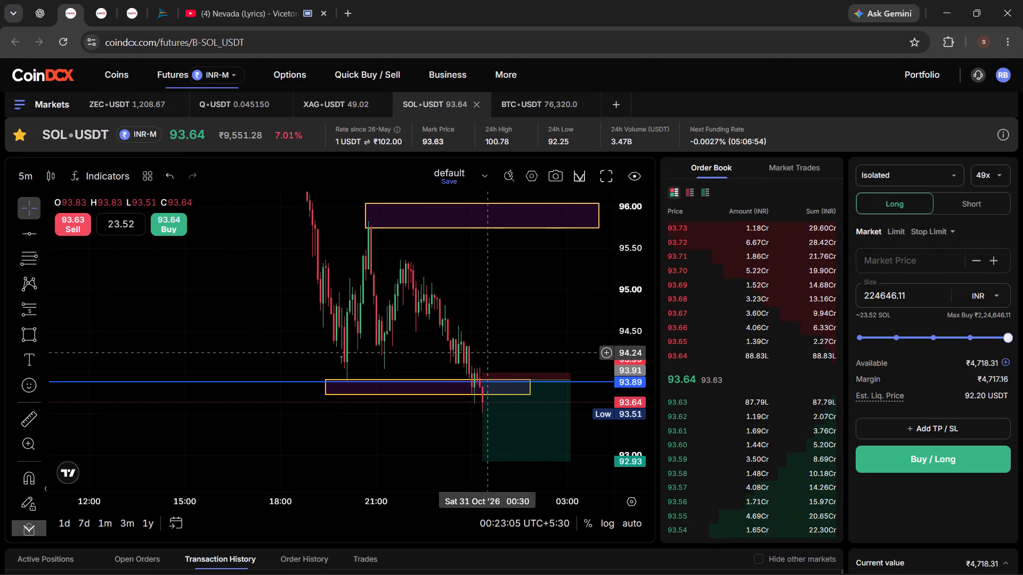
pyautogui.moveTo(630, 264); pyautogui.dragTo(630, 412)
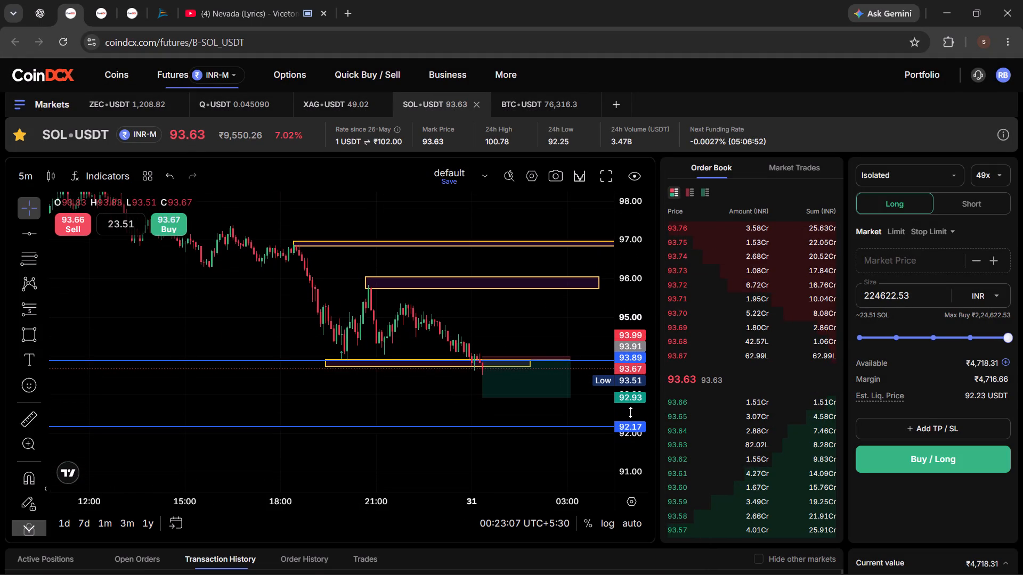
pyautogui.moveTo(630, 412); pyautogui.dragTo(640, 364)
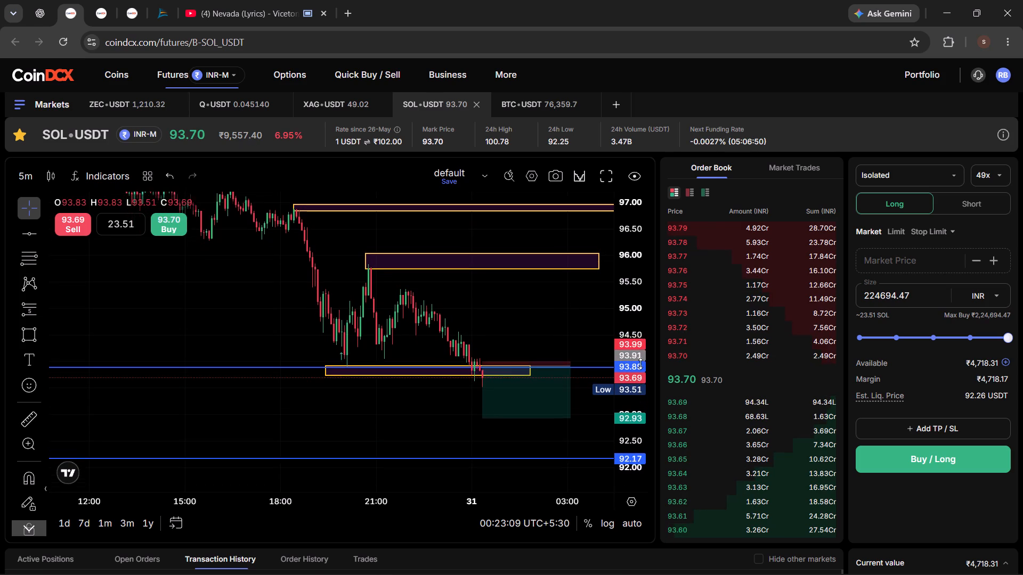
pyautogui.moveTo(640, 364); pyautogui.dragTo(646, 320)
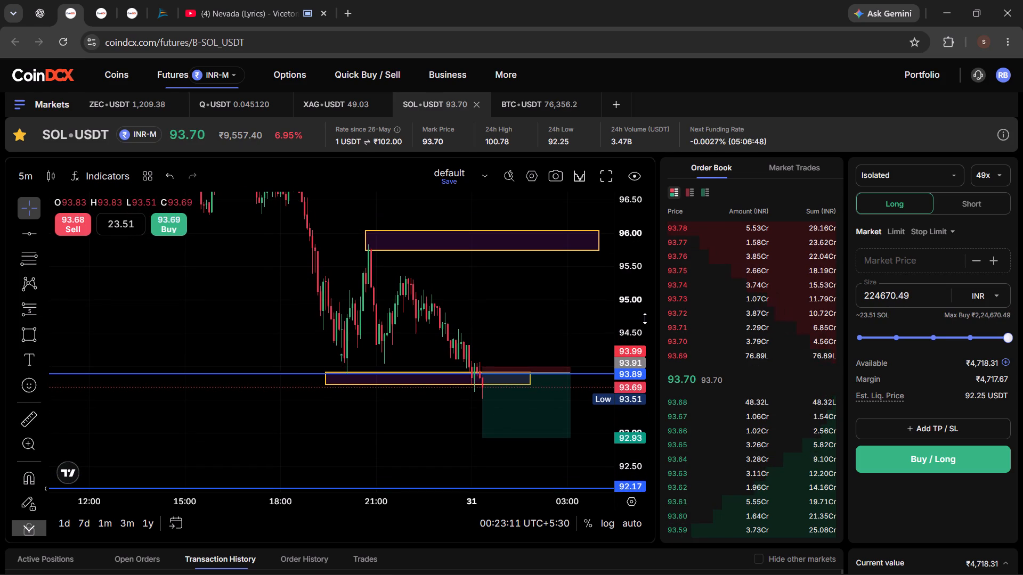
pyautogui.rightClick(753, 235)
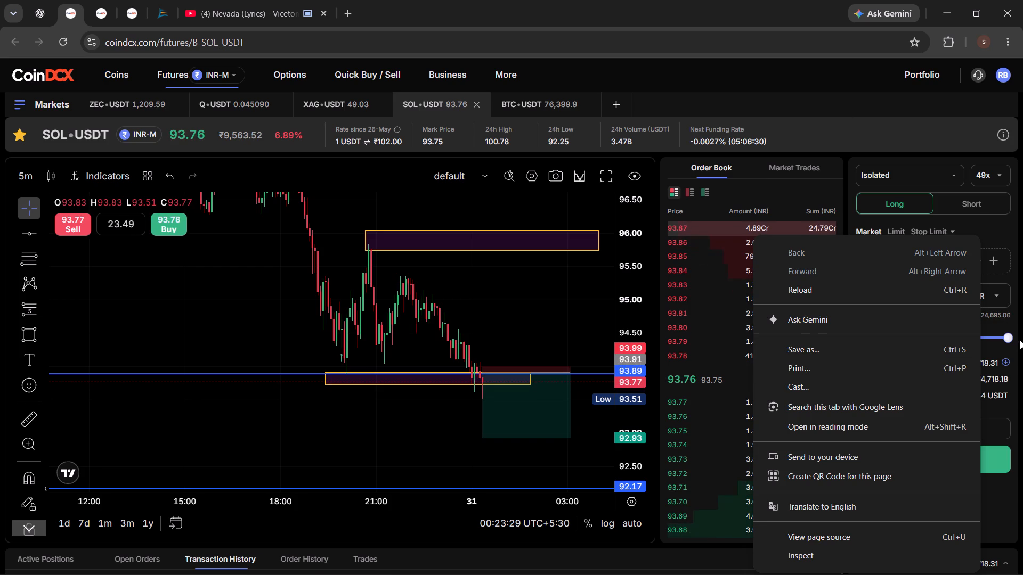
pyautogui.click(1020, 317)
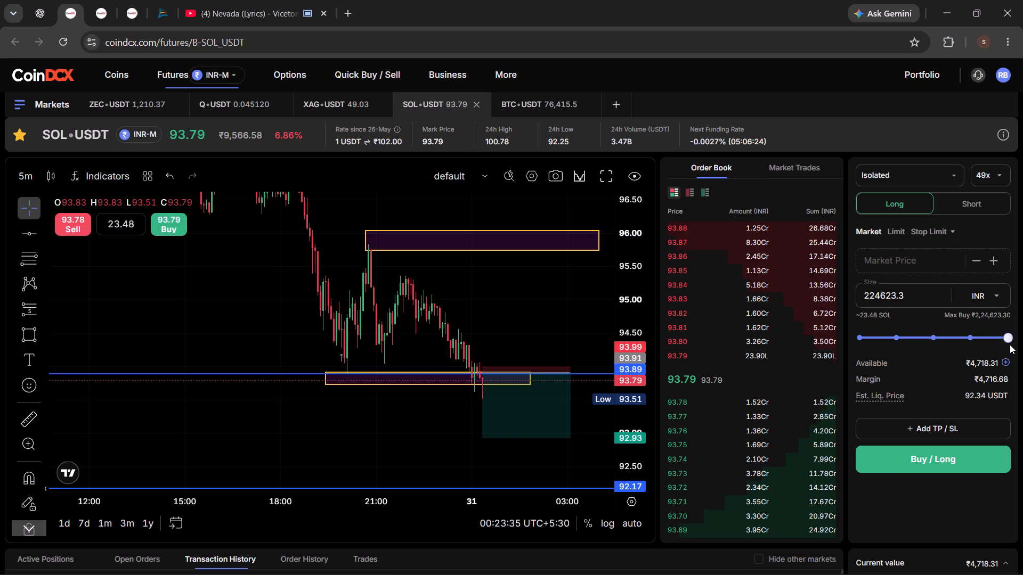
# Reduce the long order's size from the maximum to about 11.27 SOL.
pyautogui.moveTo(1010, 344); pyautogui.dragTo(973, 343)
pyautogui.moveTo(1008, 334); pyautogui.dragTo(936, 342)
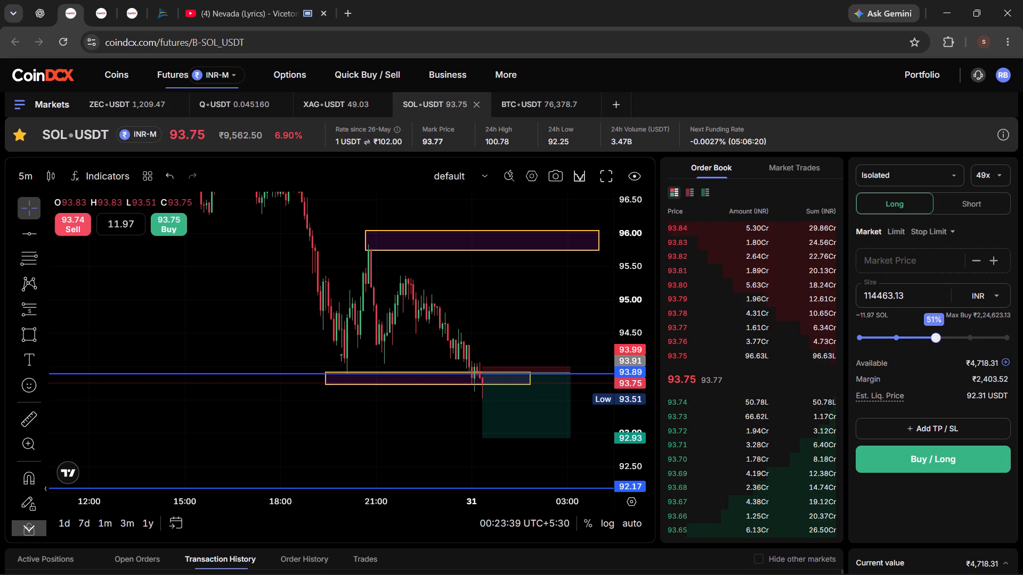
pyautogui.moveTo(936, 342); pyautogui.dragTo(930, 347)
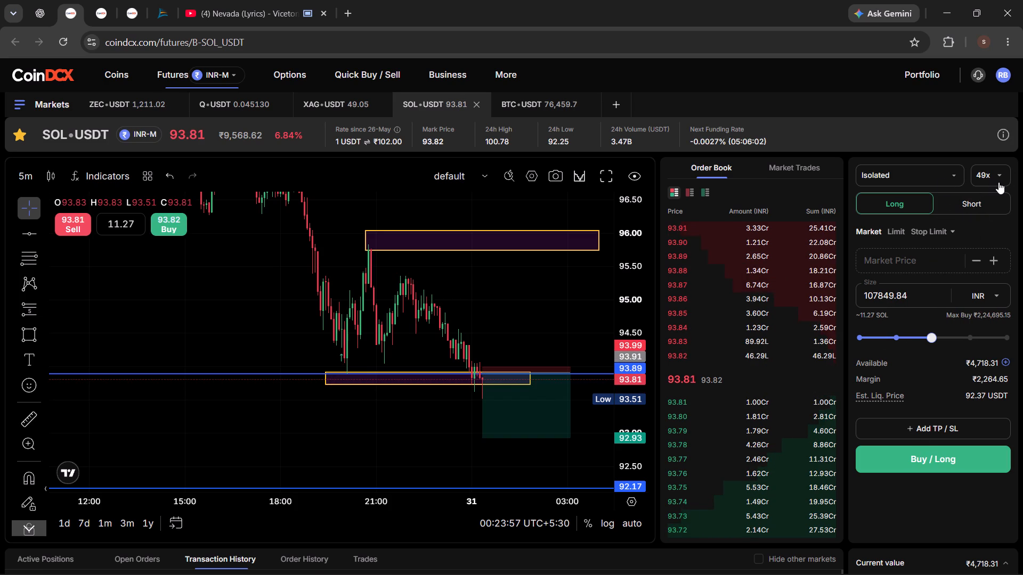
# Review the leverage settings and estimated liquidation price for the isolated SOL-USDT long.
pyautogui.click(1000, 176)
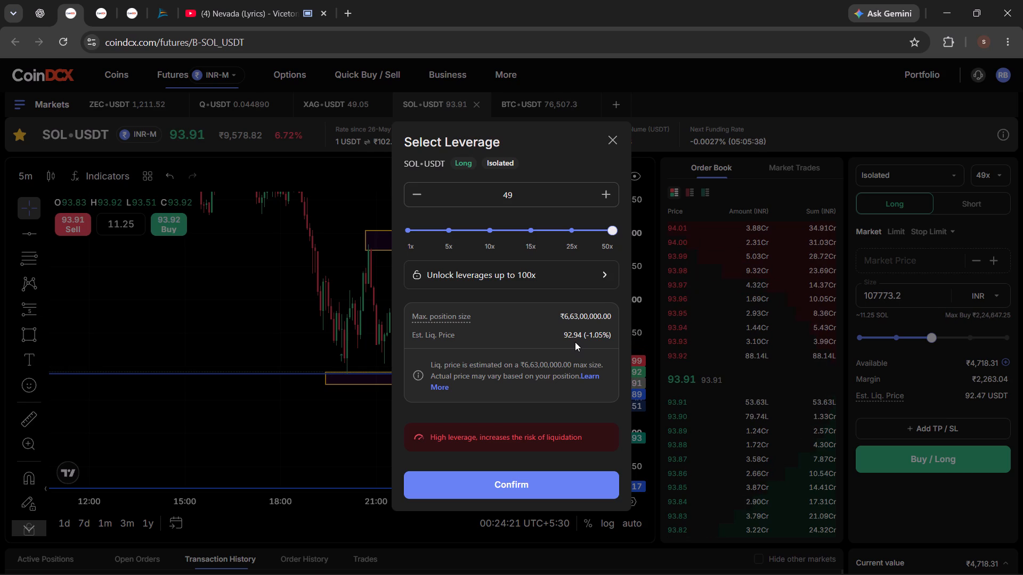
pyautogui.click(611, 137)
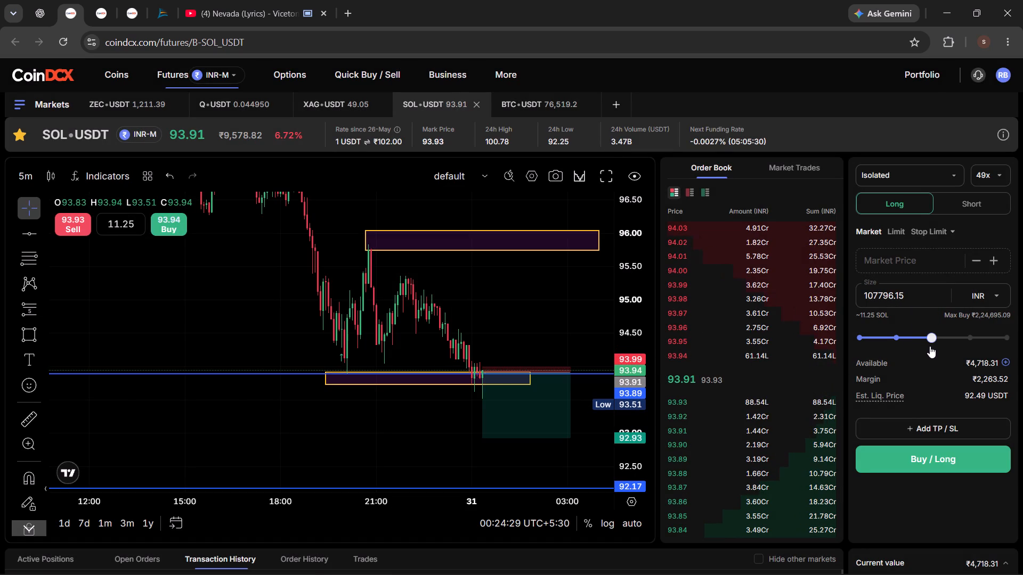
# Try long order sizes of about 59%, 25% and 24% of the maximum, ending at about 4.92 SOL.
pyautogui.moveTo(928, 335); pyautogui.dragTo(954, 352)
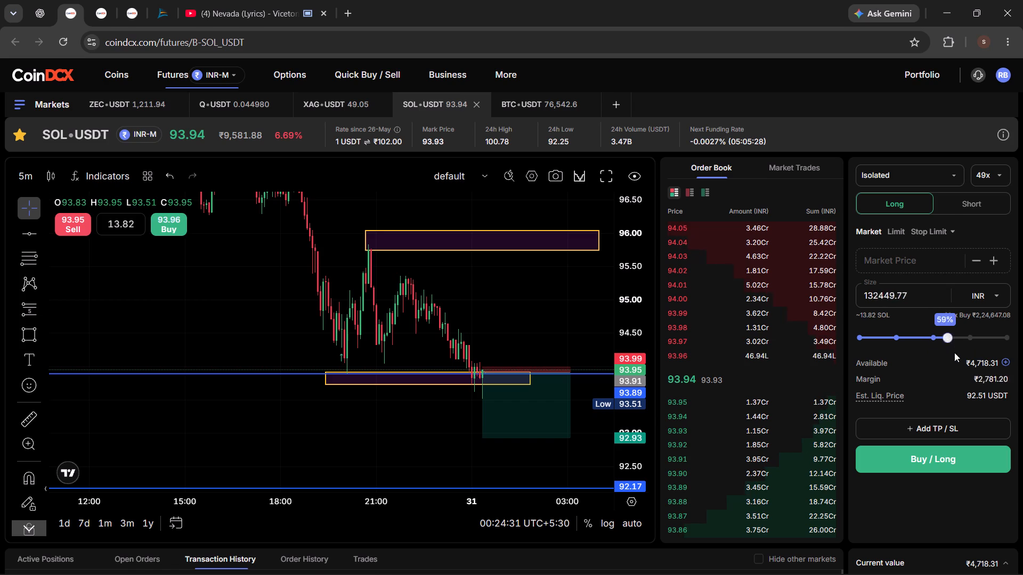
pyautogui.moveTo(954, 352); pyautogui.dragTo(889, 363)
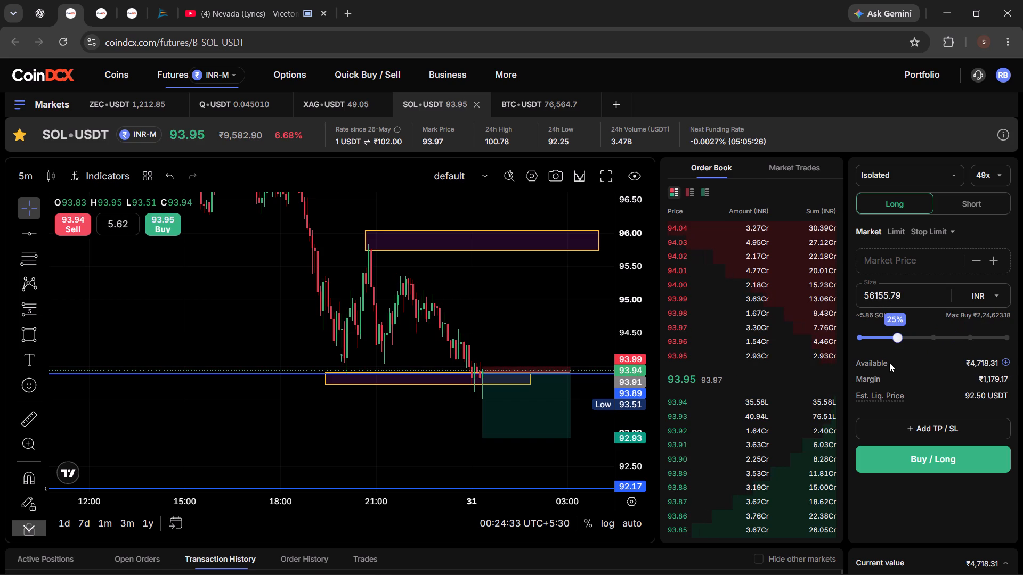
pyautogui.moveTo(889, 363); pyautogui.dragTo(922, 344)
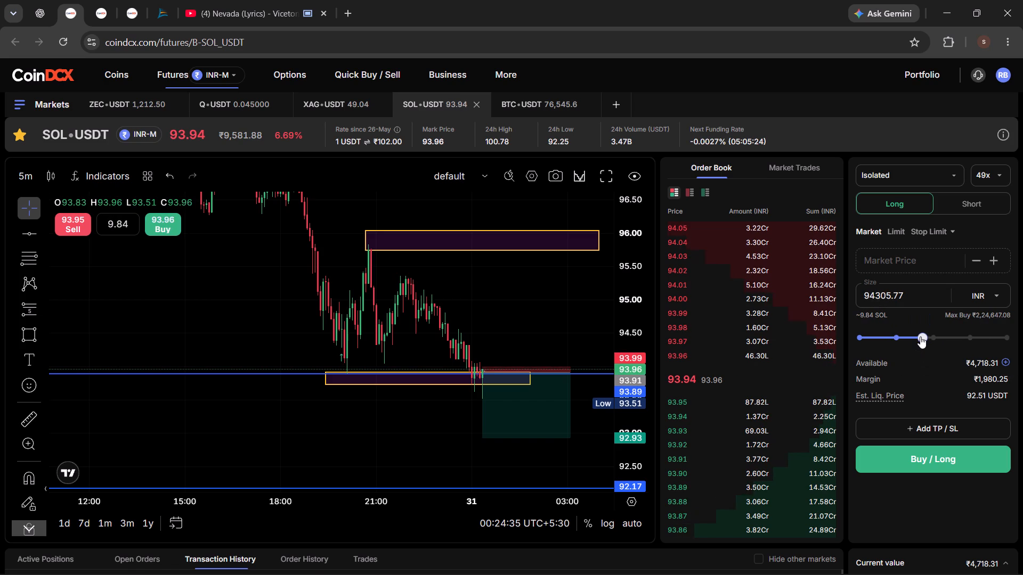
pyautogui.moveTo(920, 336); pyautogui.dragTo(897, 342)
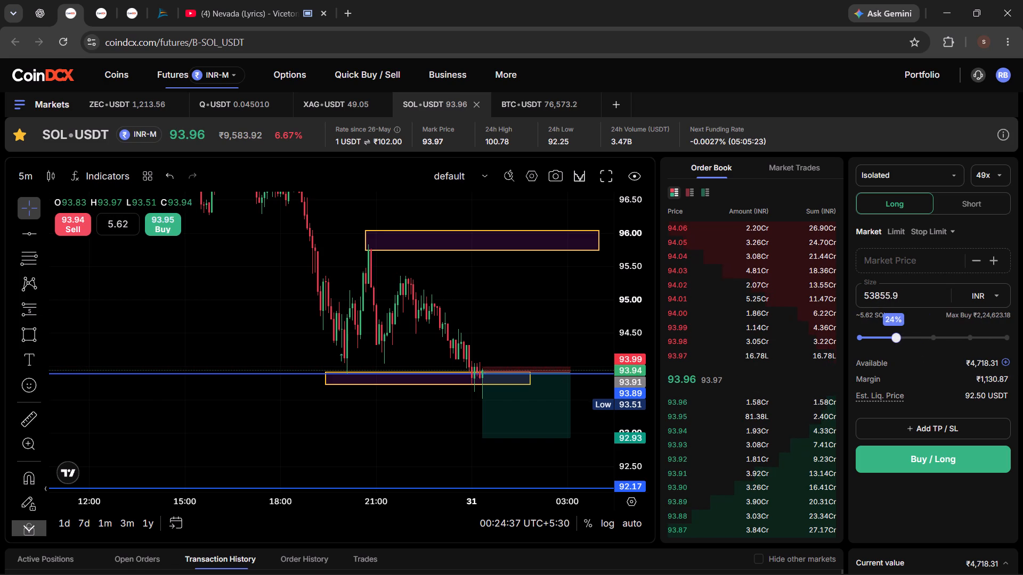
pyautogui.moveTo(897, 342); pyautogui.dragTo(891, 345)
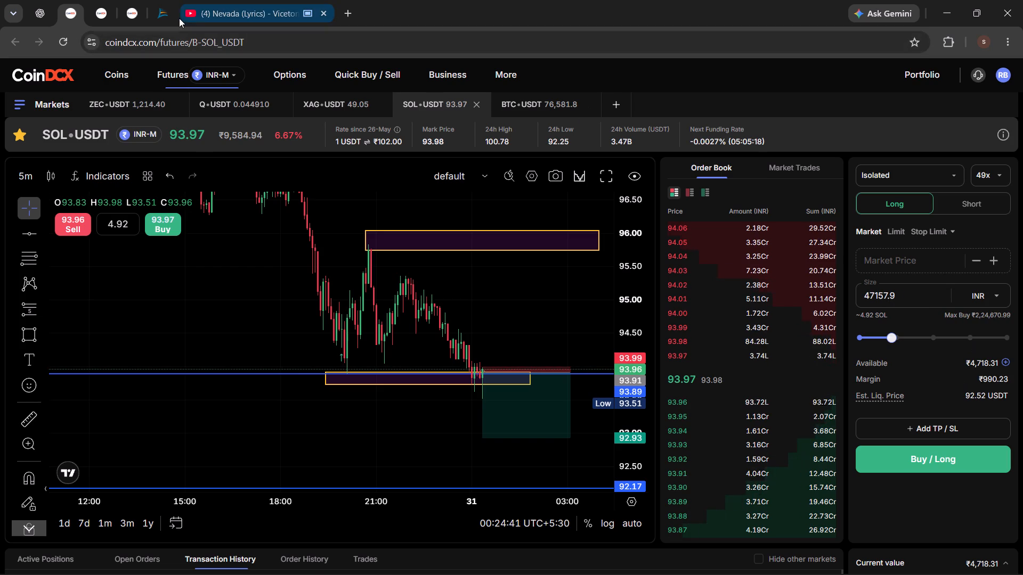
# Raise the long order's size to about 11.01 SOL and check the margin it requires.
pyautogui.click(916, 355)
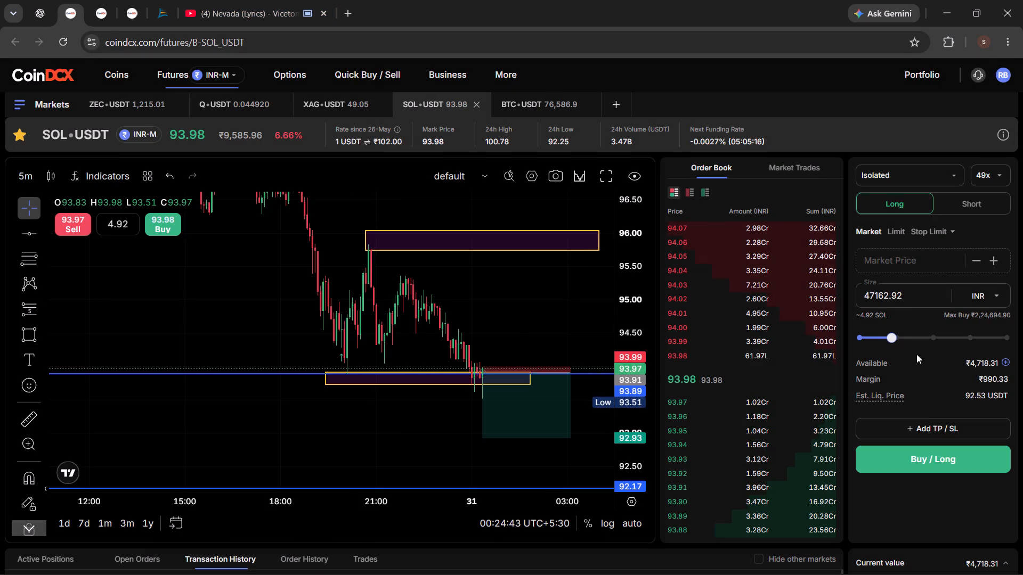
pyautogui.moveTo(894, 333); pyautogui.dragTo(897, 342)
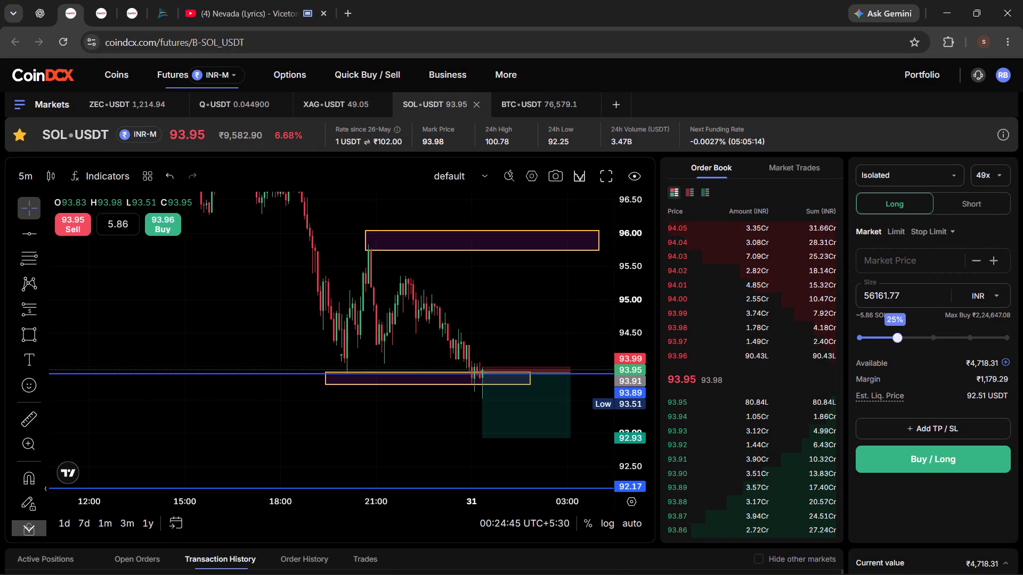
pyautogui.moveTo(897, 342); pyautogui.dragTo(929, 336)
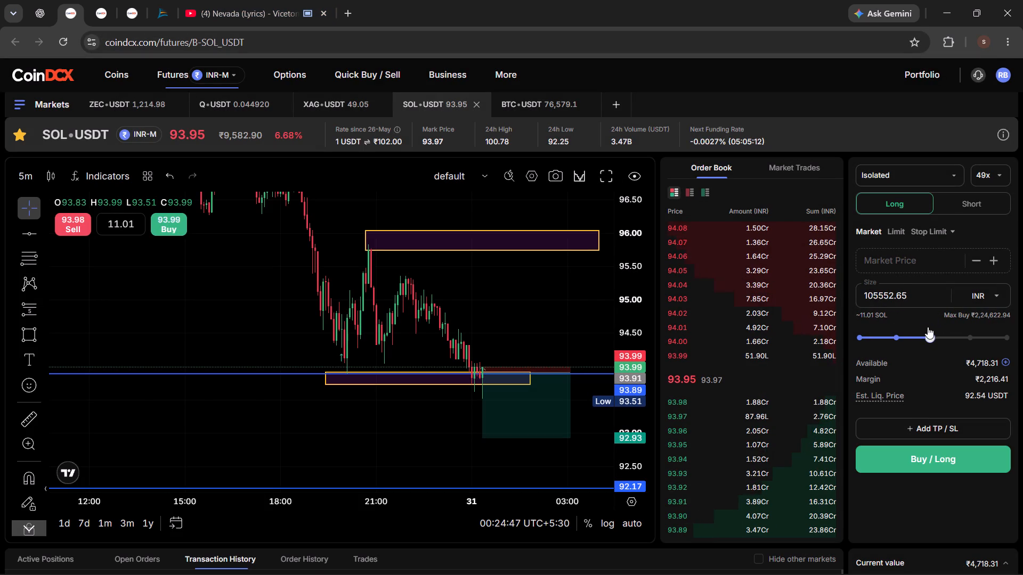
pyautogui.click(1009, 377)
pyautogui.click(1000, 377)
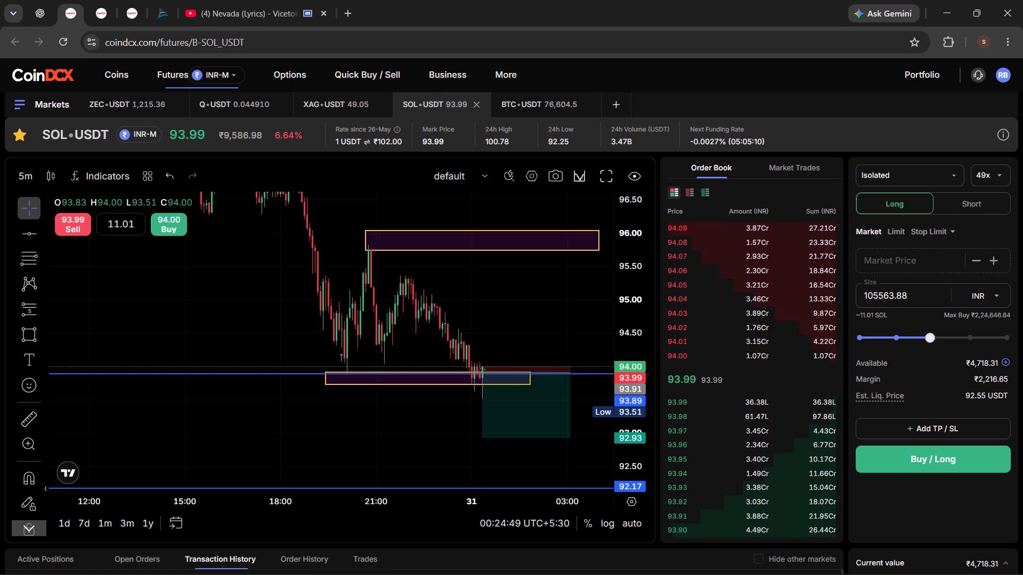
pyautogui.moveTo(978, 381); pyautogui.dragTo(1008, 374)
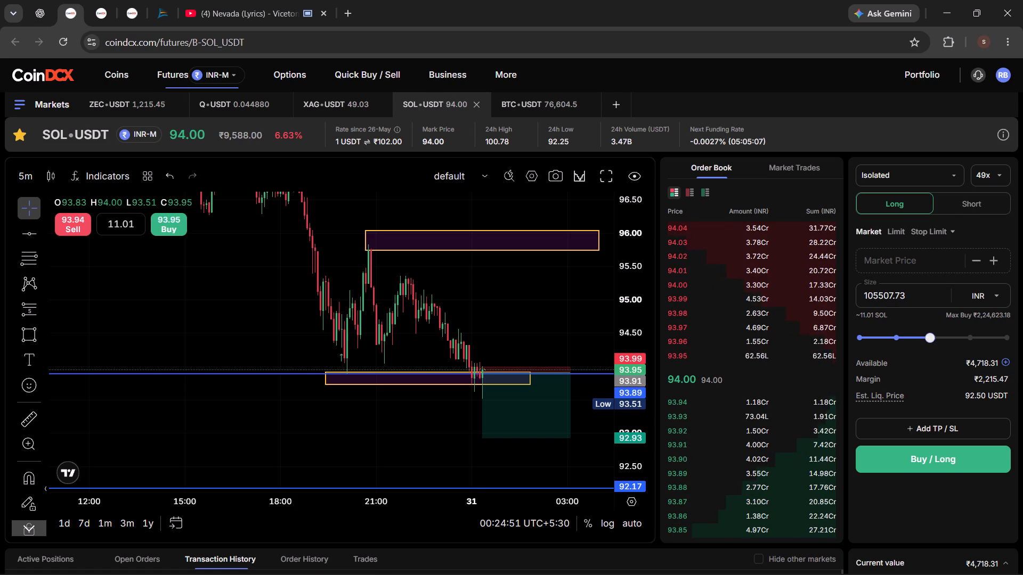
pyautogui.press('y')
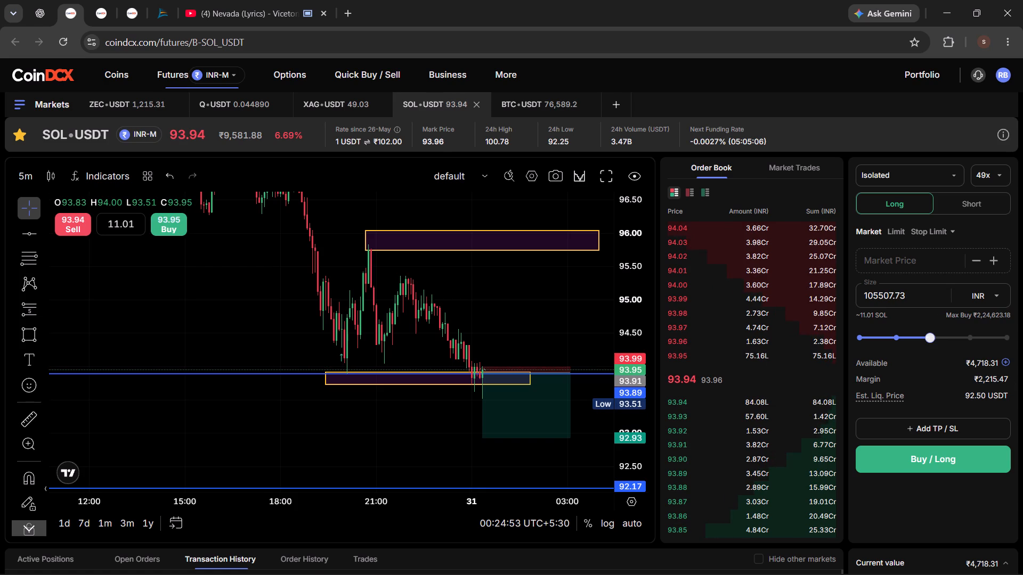
# Compare the margin across long order sizes from 0% to 100%, ending with the size at 2%, about 0.46 SOL.
pyautogui.moveTo(928, 337); pyautogui.dragTo(901, 341)
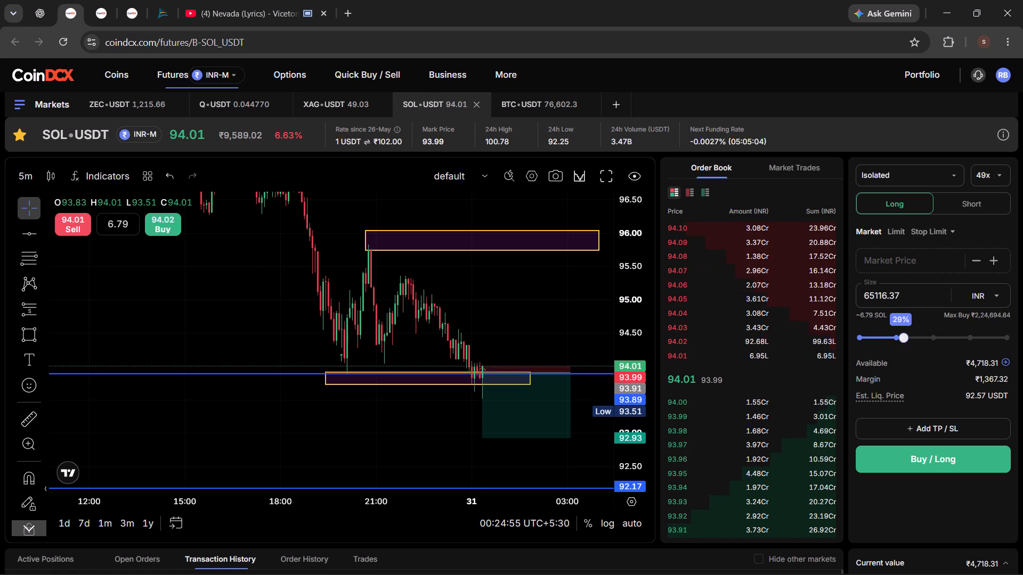
pyautogui.moveTo(901, 341); pyautogui.dragTo(914, 346)
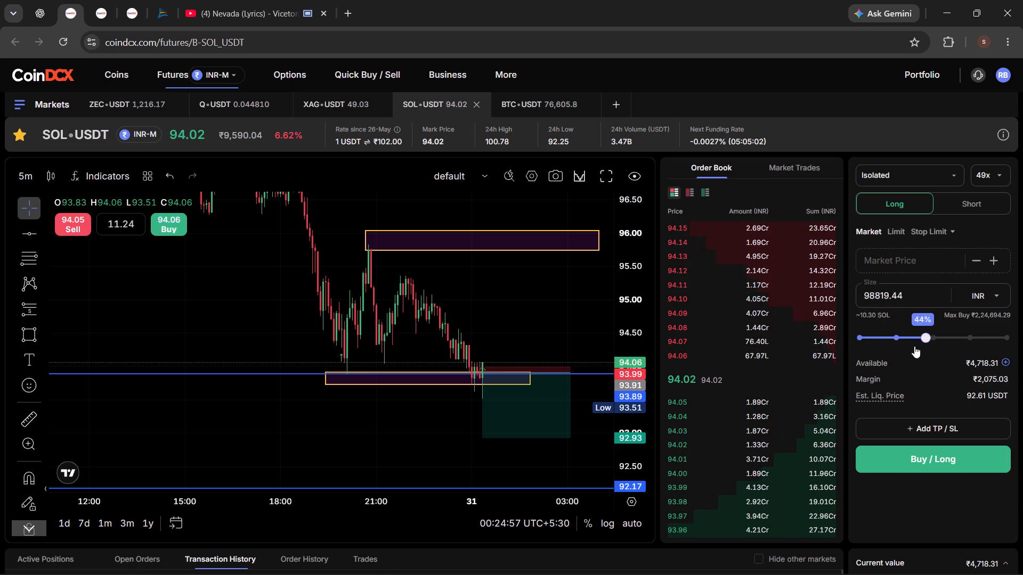
pyautogui.moveTo(914, 346); pyautogui.dragTo(931, 318)
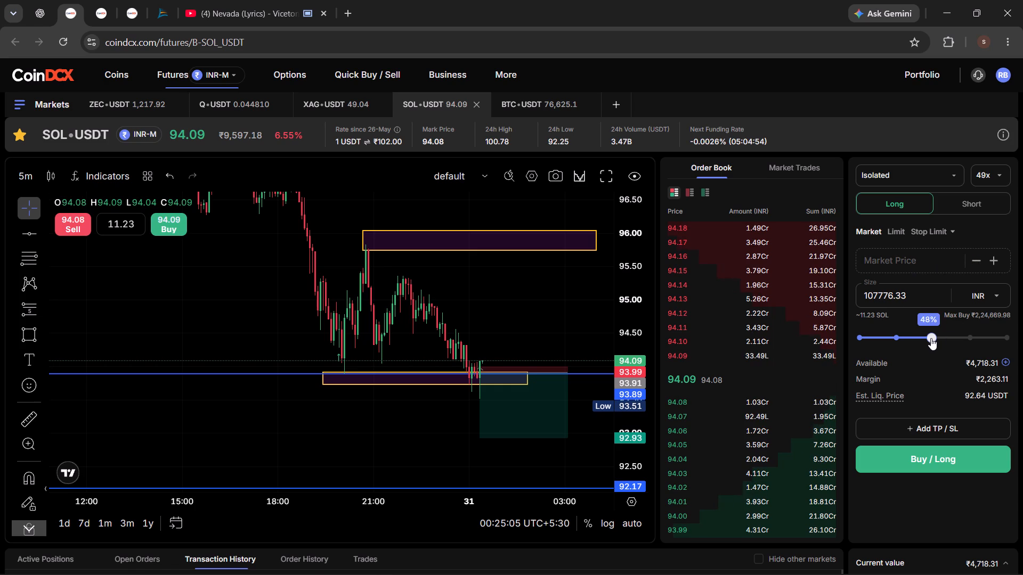
pyautogui.moveTo(930, 338); pyautogui.dragTo(907, 359)
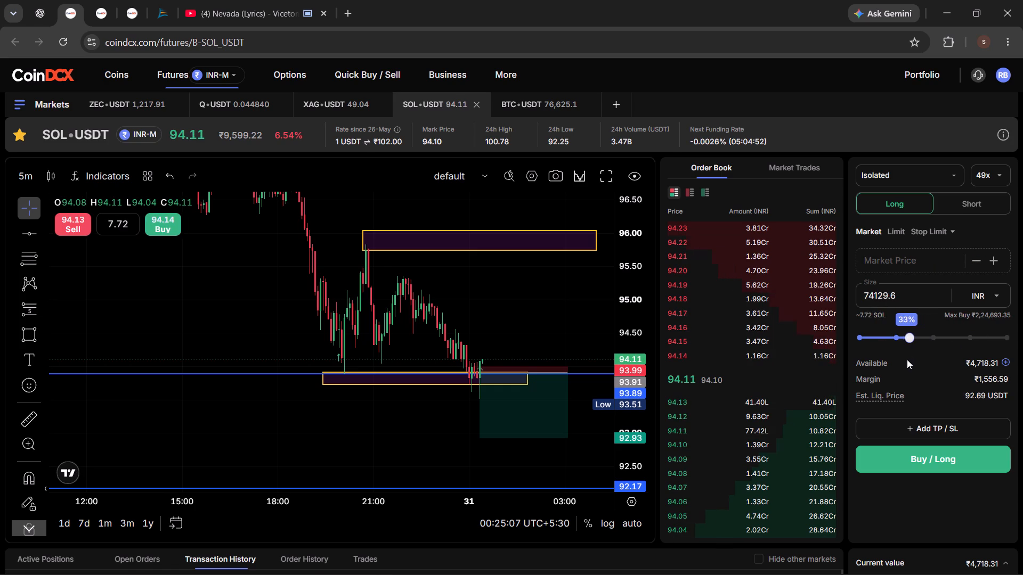
pyautogui.moveTo(907, 359); pyautogui.dragTo(1011, 349)
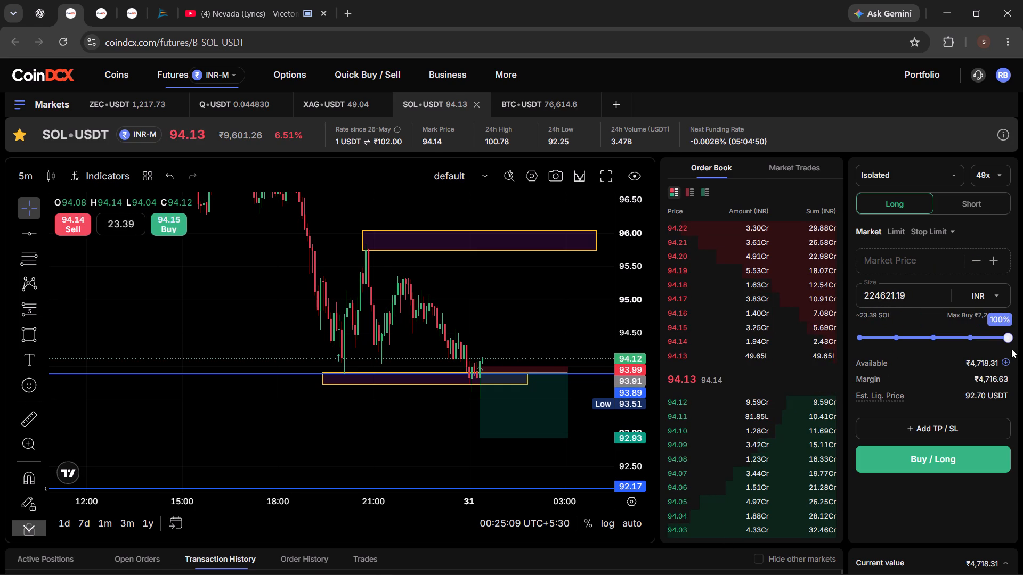
pyautogui.moveTo(1011, 349); pyautogui.dragTo(850, 379)
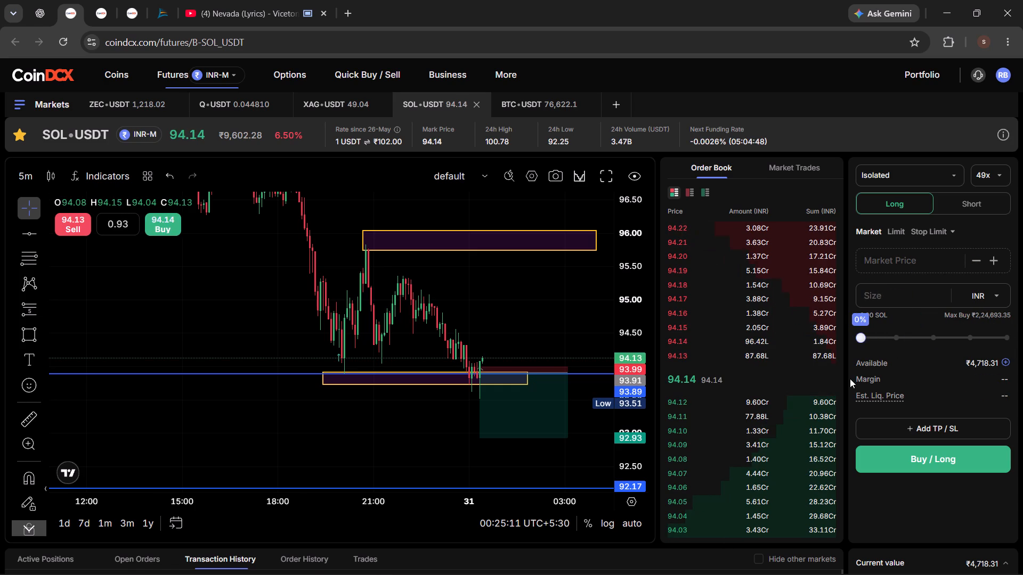
pyautogui.moveTo(850, 379); pyautogui.dragTo(863, 372)
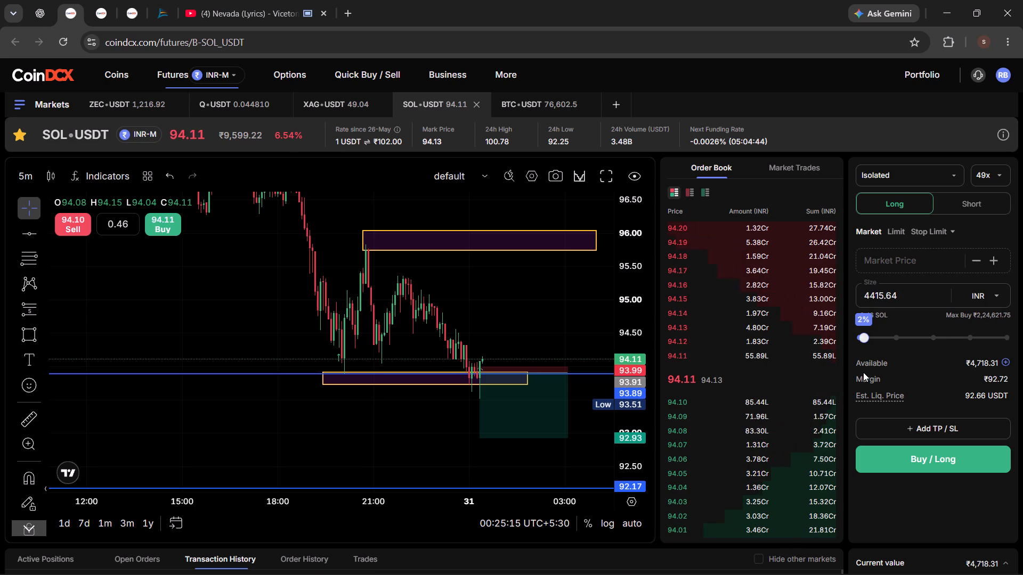
pyautogui.moveTo(863, 372); pyautogui.dragTo(863, 371)
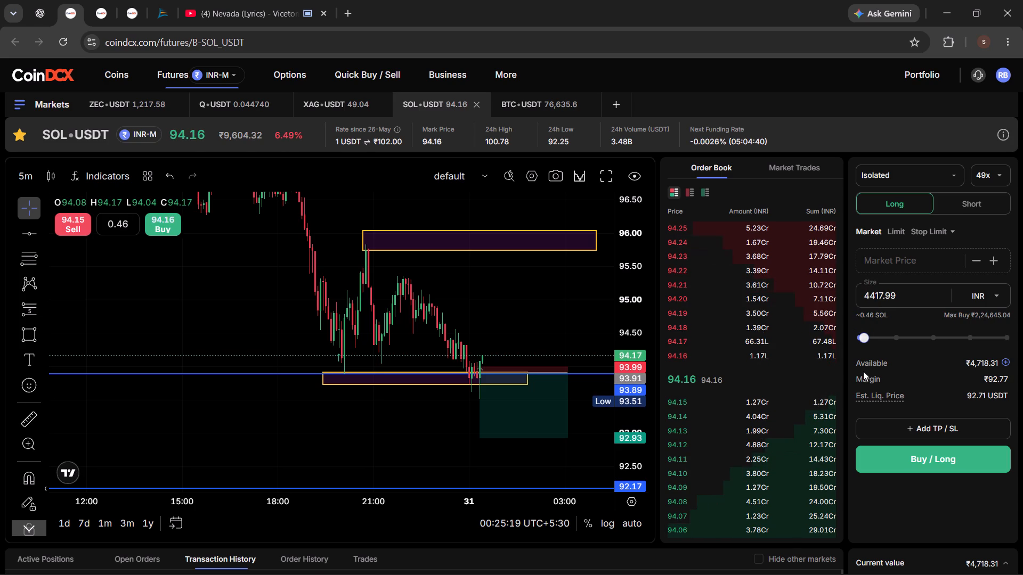
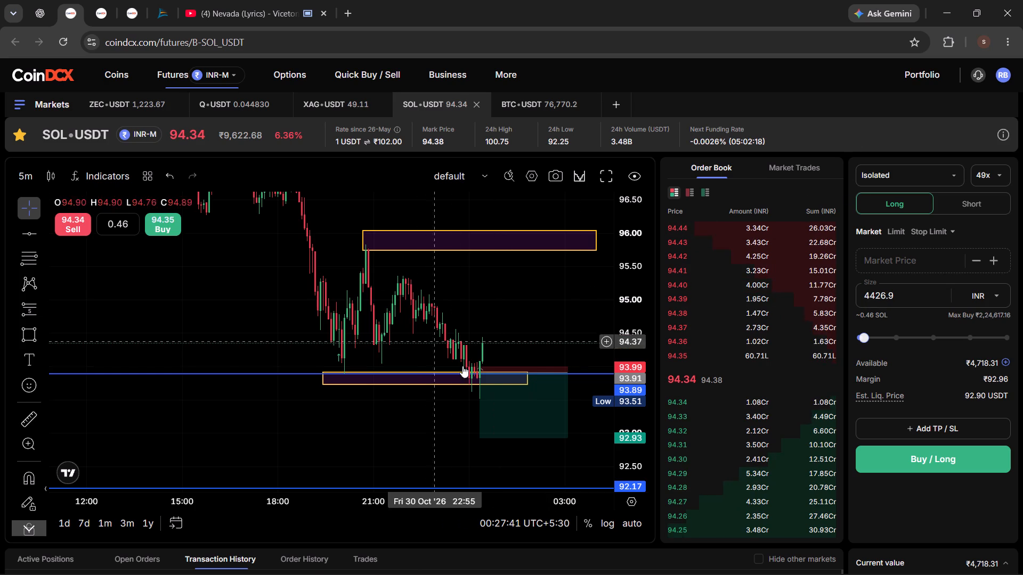
# Examine the 5-minute SOL-USDT chart over wider price and time ranges, covering the marked zones and the preceding day's price swings.
pyautogui.scroll(2, 504, 285)
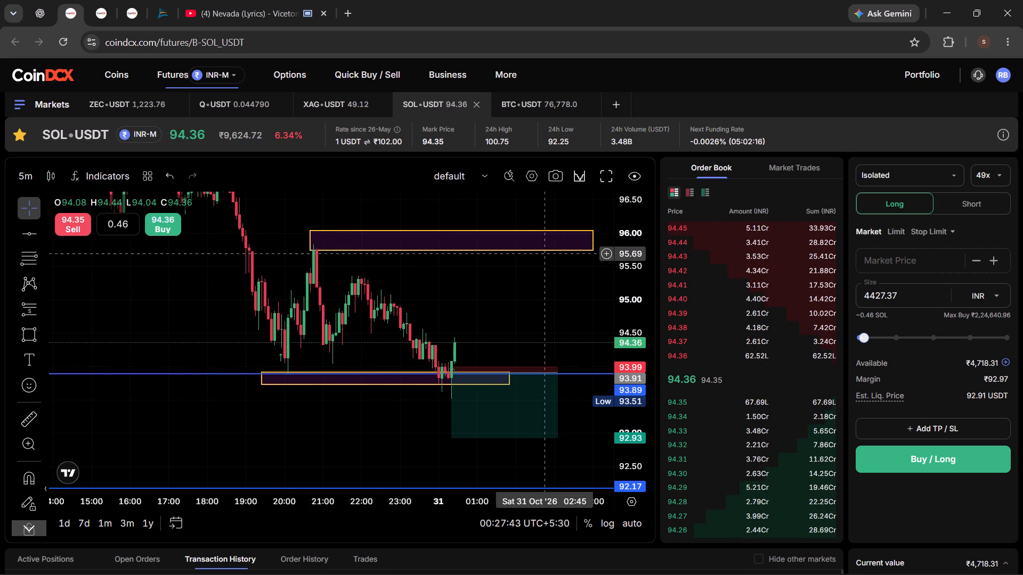
pyautogui.scroll(-1, 591, 262)
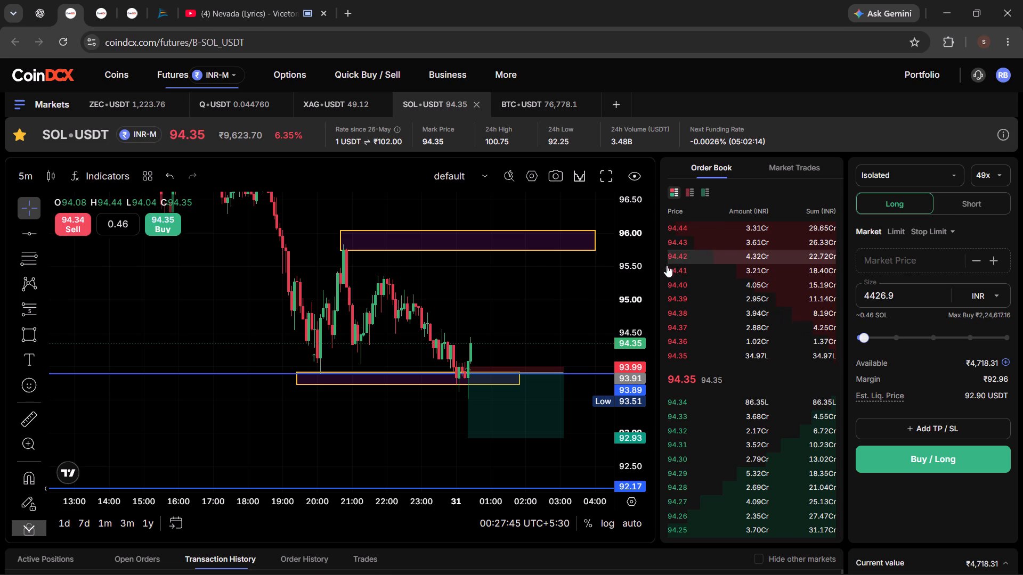
pyautogui.moveTo(627, 308); pyautogui.dragTo(638, 368)
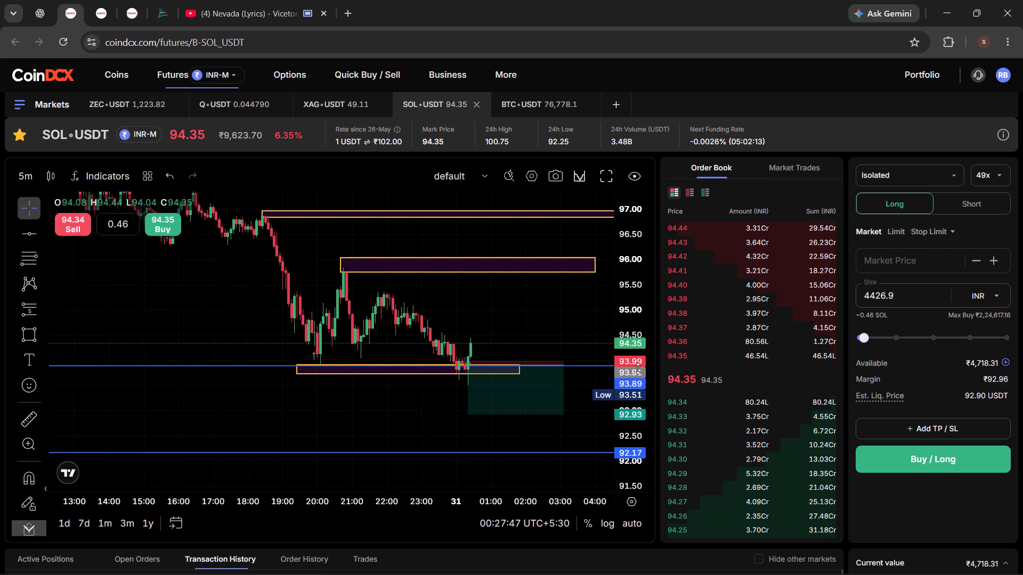
pyautogui.moveTo(638, 368); pyautogui.dragTo(637, 382)
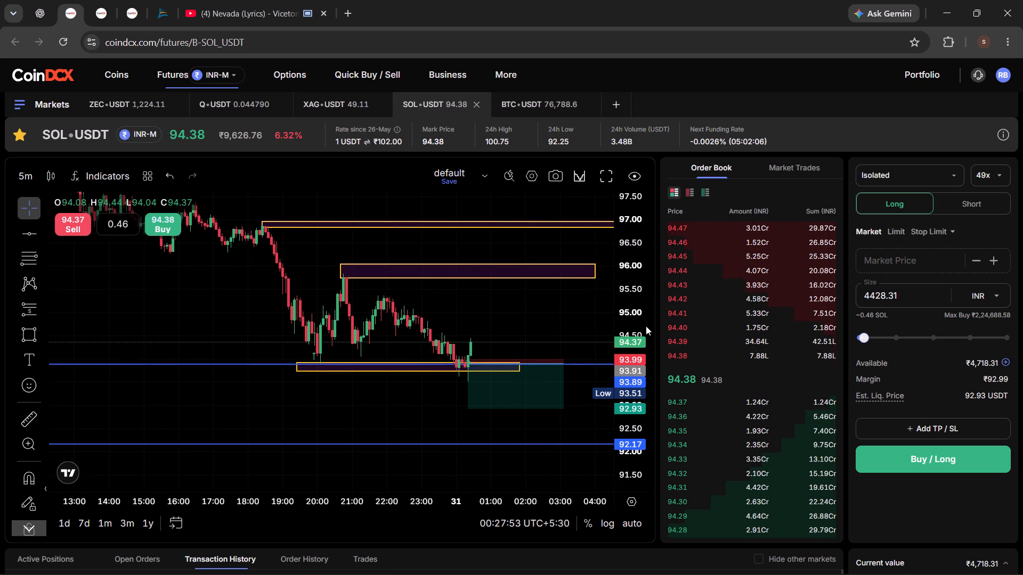
pyautogui.moveTo(621, 323); pyautogui.dragTo(614, 344)
pyautogui.moveTo(642, 306); pyautogui.dragTo(639, 289)
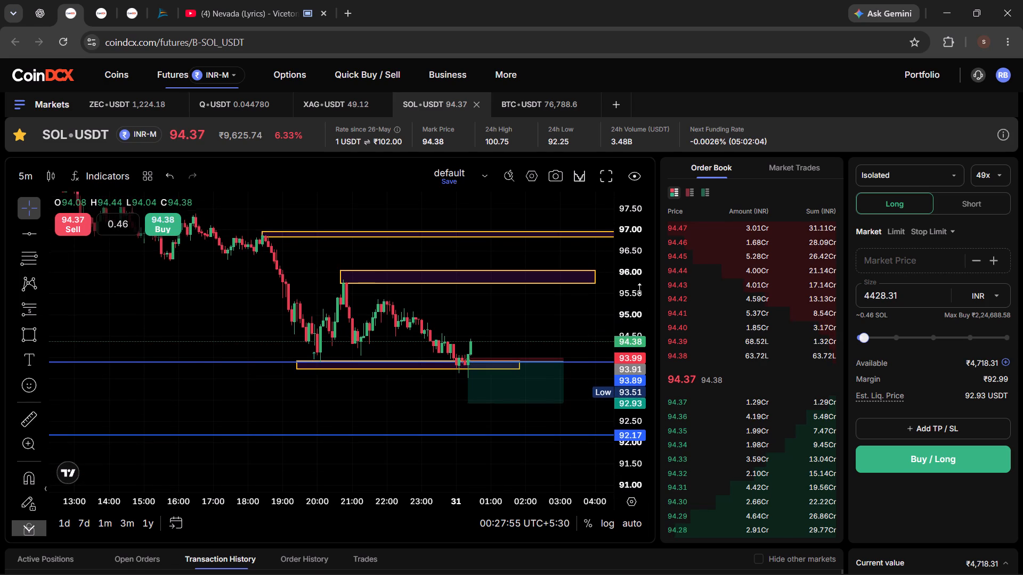
pyautogui.moveTo(639, 289); pyautogui.dragTo(623, 399)
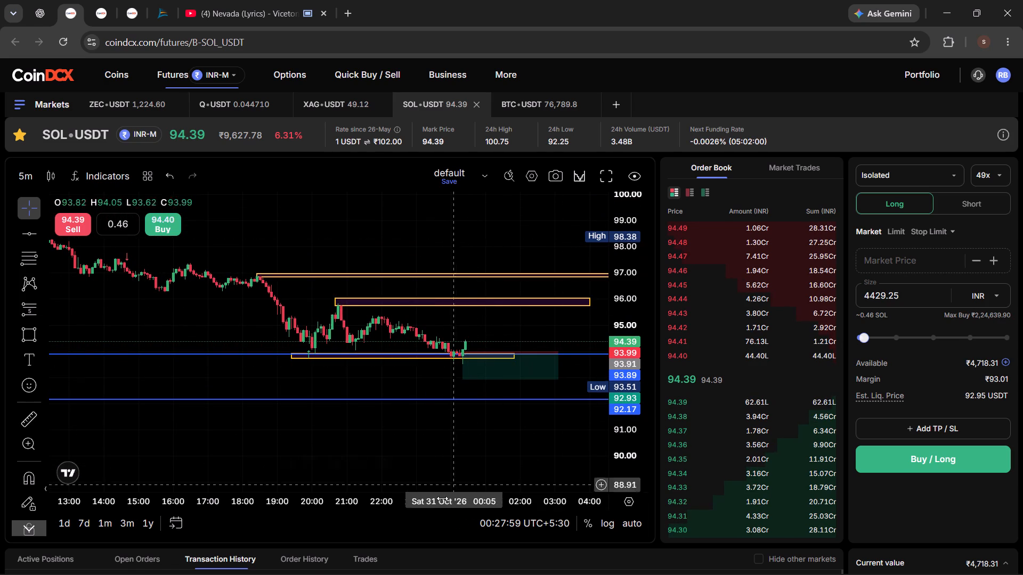
pyautogui.moveTo(424, 505); pyautogui.dragTo(533, 496)
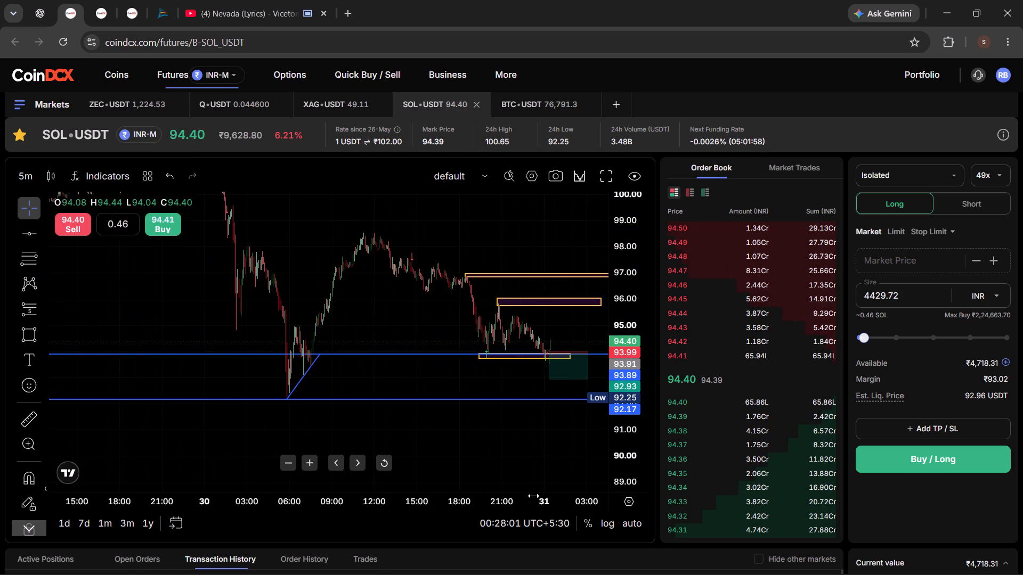
pyautogui.moveTo(533, 496); pyautogui.dragTo(512, 488)
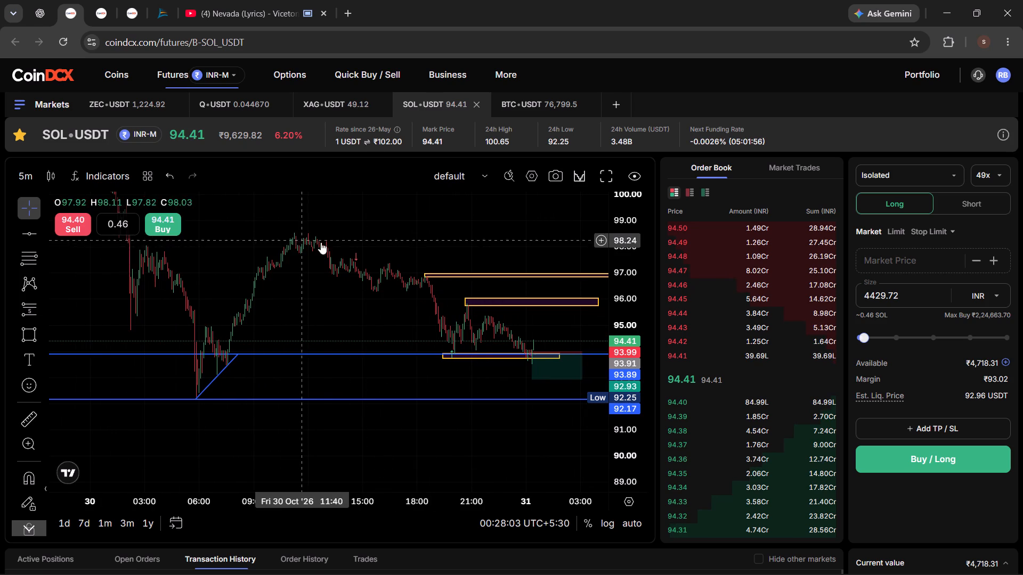
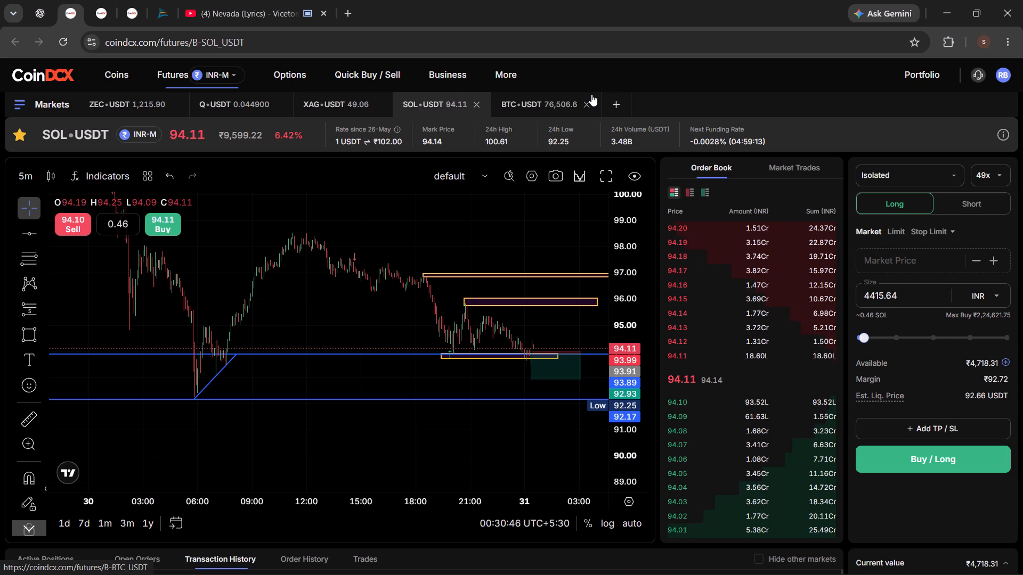
# Examine the recent 5-minute SOL-USDT candles from the evening drop onward against the marked zones, selecting the 95.74–96.04 rectangle.
pyautogui.scroll(1, 610, 291)
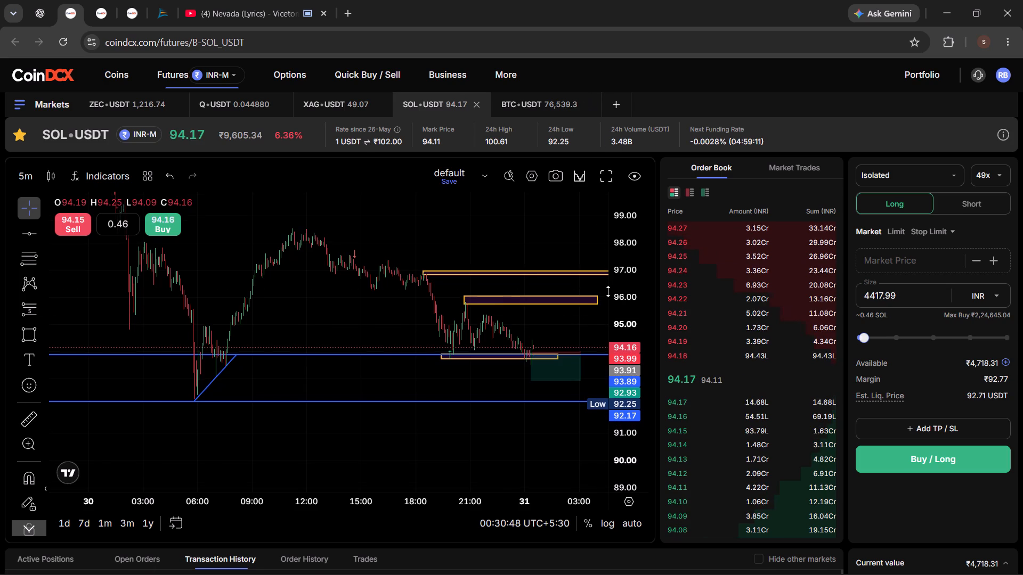
pyautogui.scroll(1, 608, 291)
pyautogui.scroll(9, 556, 329)
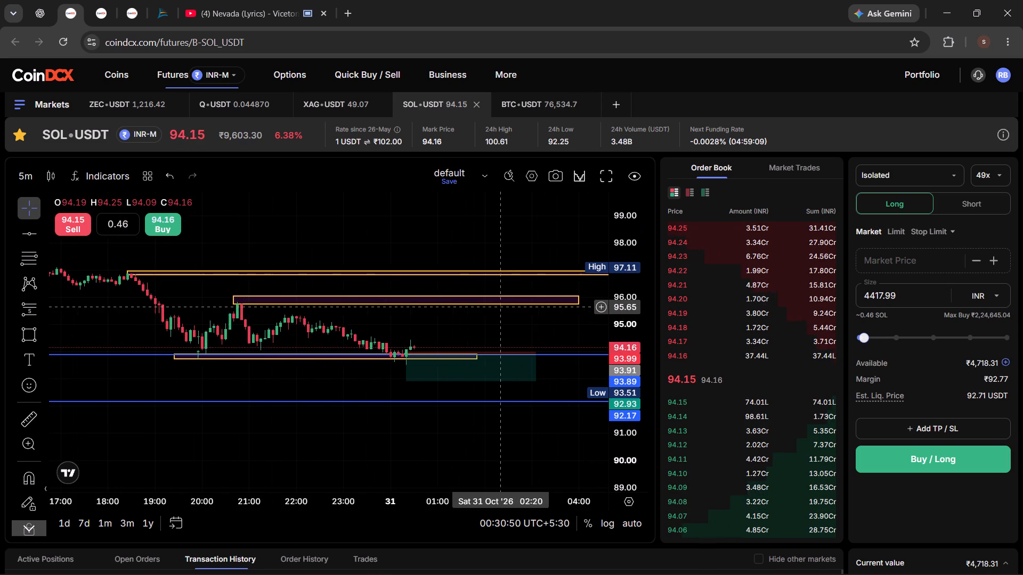
pyautogui.scroll(-1, 415, 361)
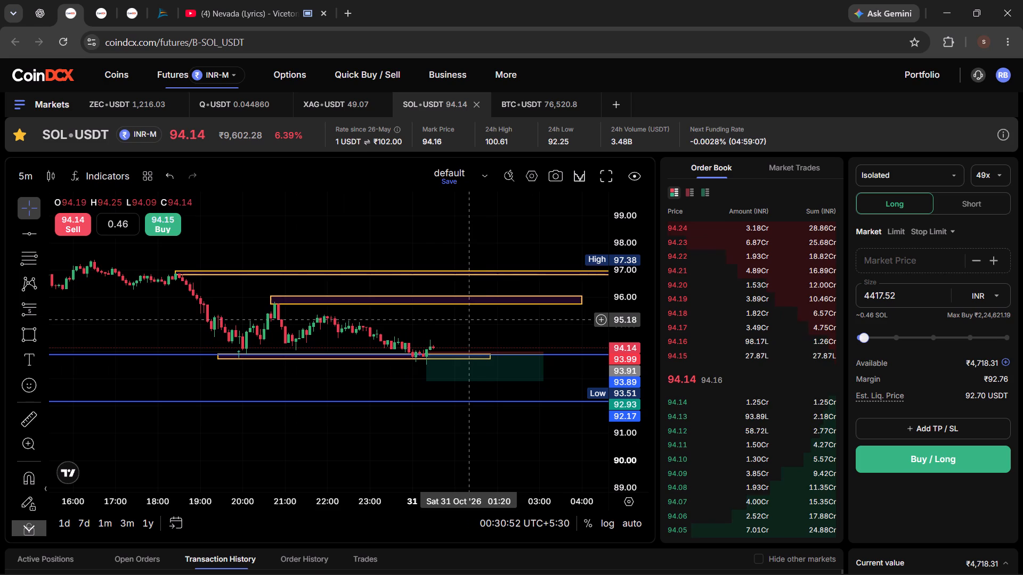
pyautogui.click(432, 303)
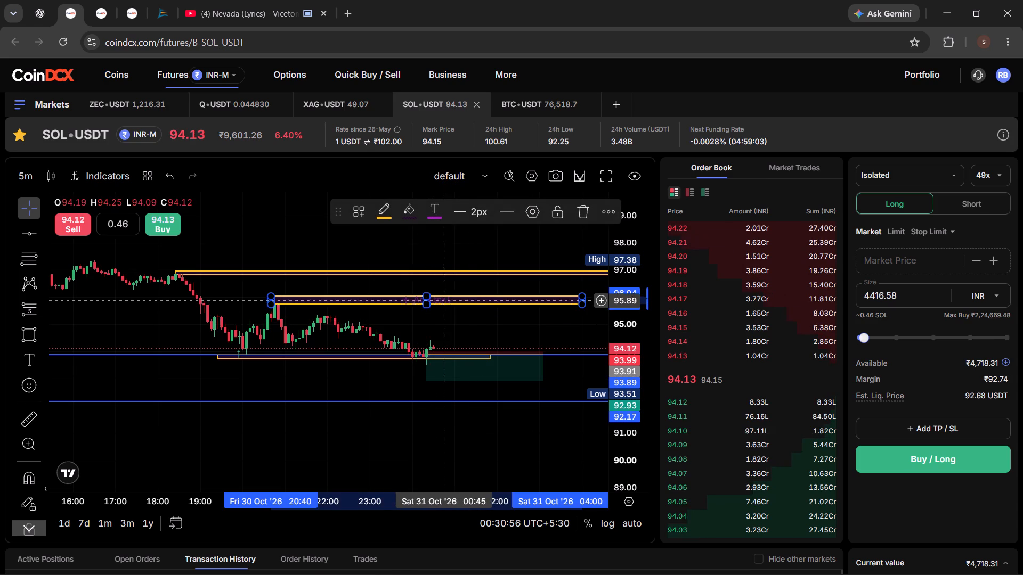
pyautogui.scroll(-2, 569, 330)
pyautogui.scroll(4, 569, 331)
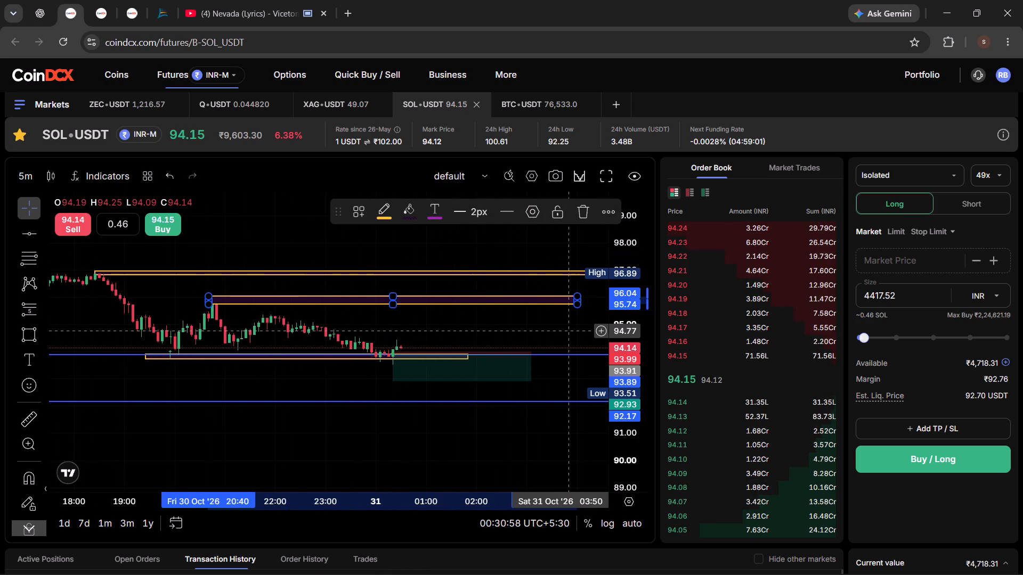
pyautogui.scroll(1, 567, 331)
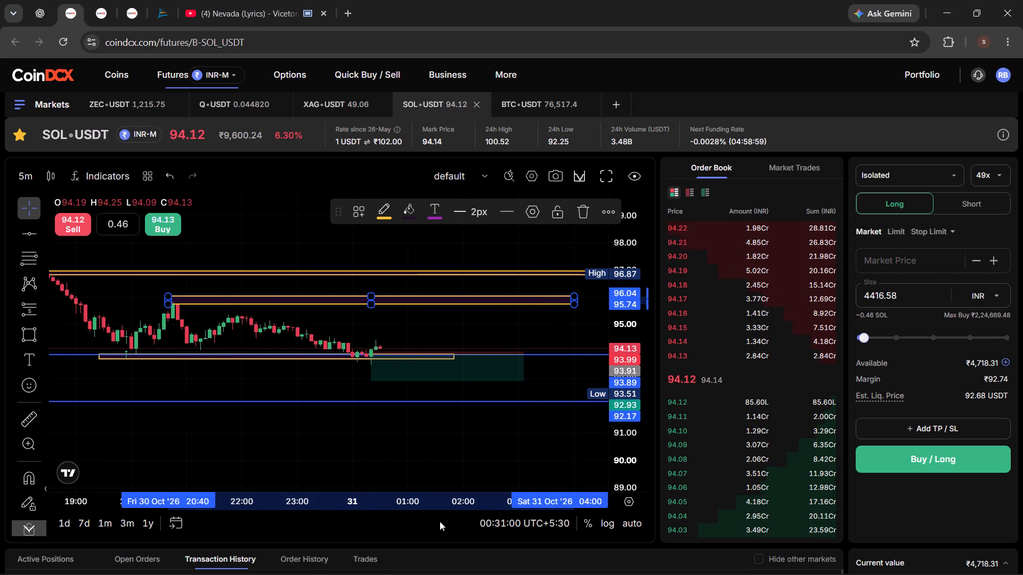
# Examine the latest candles at a finer price scale, between the 95.74–96.04 zone and the short setup's 92.93 target.
pyautogui.moveTo(431, 510); pyautogui.dragTo(467, 497)
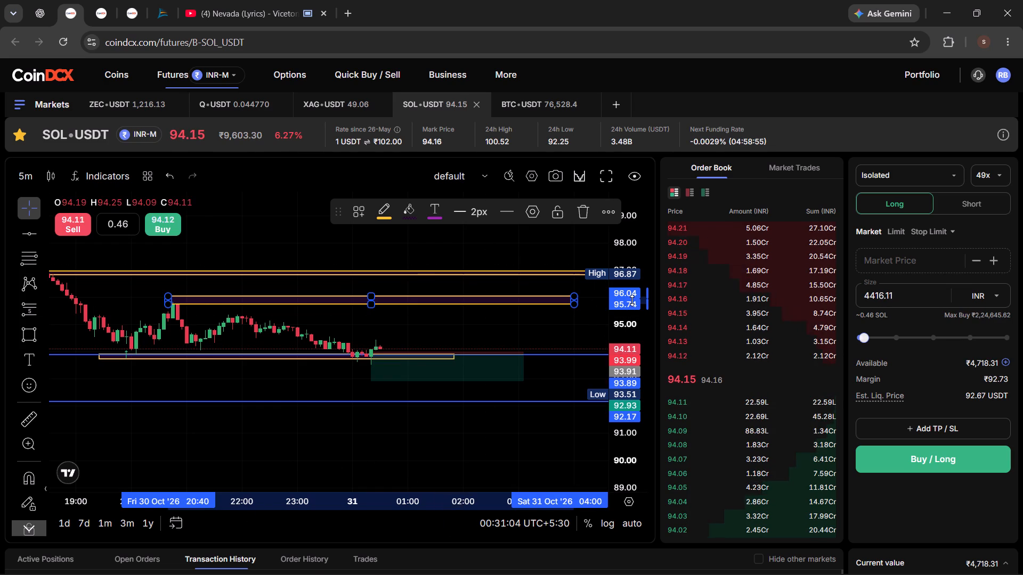
pyautogui.moveTo(632, 300); pyautogui.dragTo(640, 243)
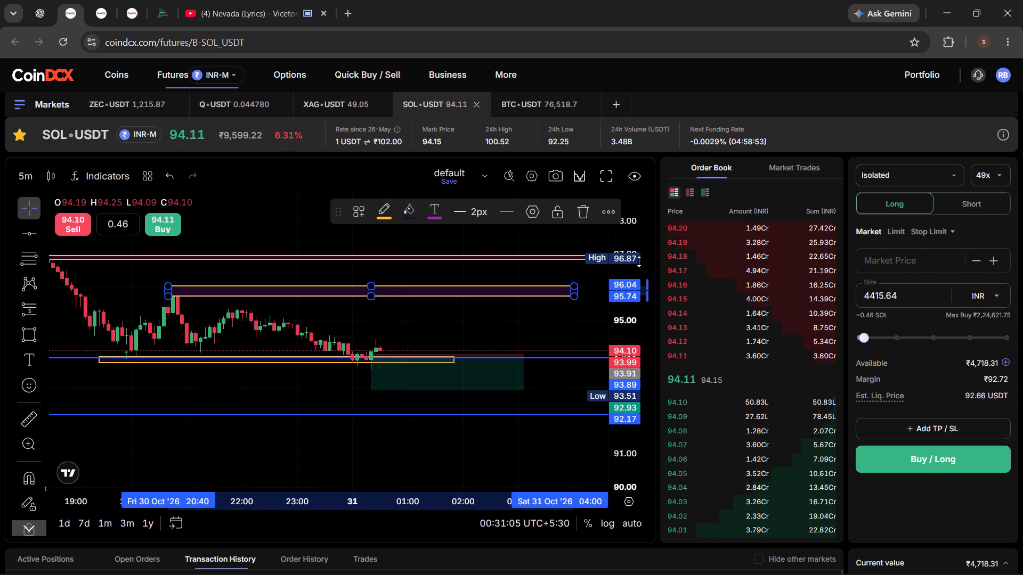
pyautogui.moveTo(618, 353); pyautogui.dragTo(623, 285)
pyautogui.moveTo(627, 281); pyautogui.dragTo(626, 254)
pyautogui.moveTo(622, 397); pyautogui.dragTo(616, 332)
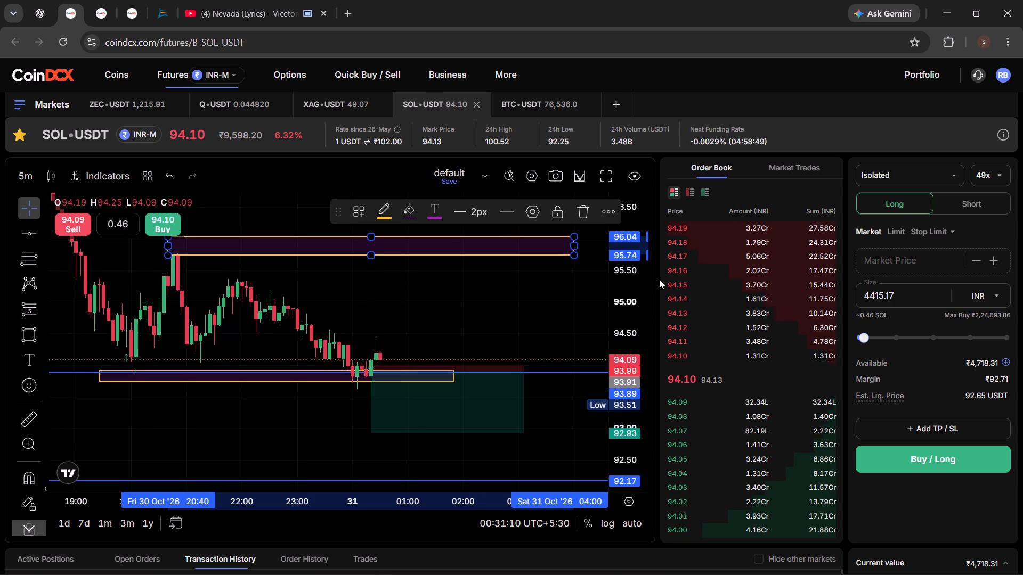
pyautogui.scroll(1, 659, 280)
pyautogui.scroll(1, 622, 384)
pyautogui.scroll(1, 565, 401)
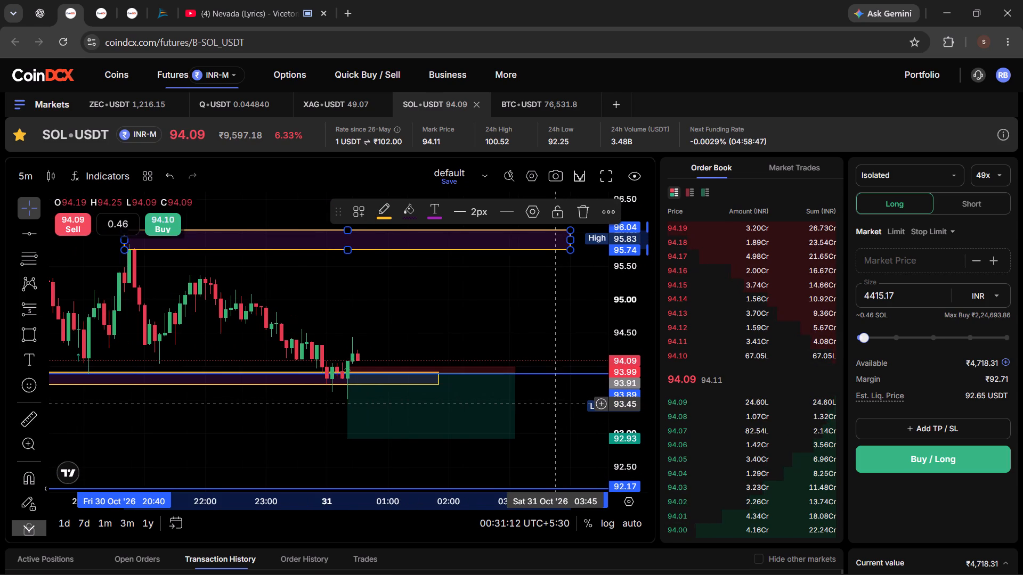
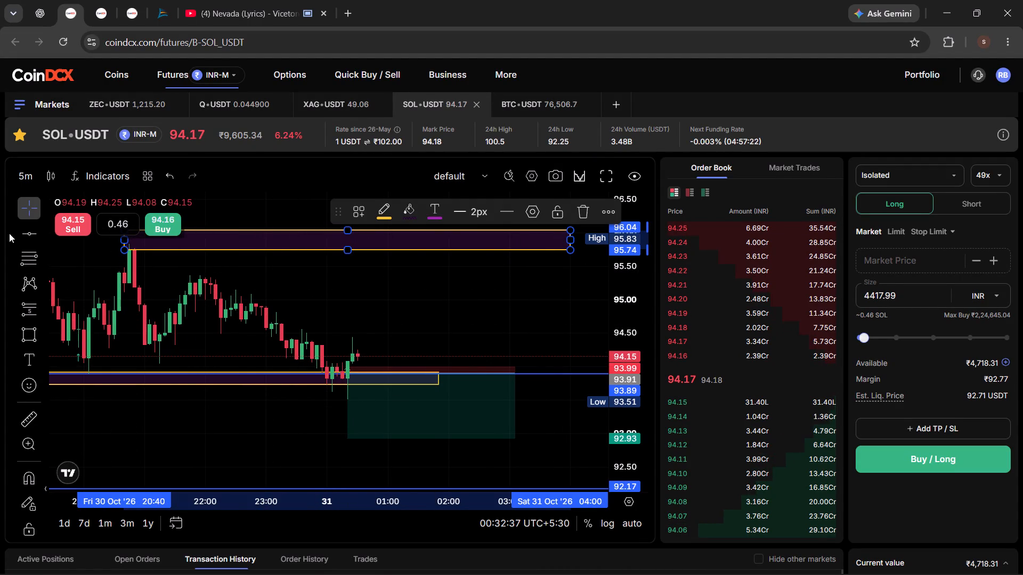
# Draw a horizontal line across the SOL-USDT chart at 95.33, level with the candle highs around 22:00.
pyautogui.click(36, 241)
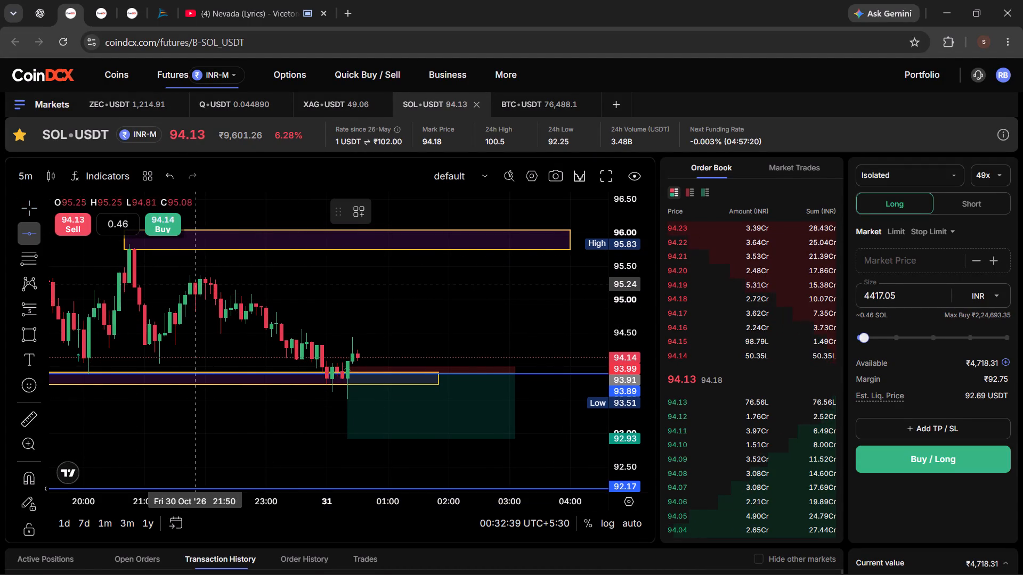
pyautogui.moveTo(186, 285); pyautogui.dragTo(274, 293)
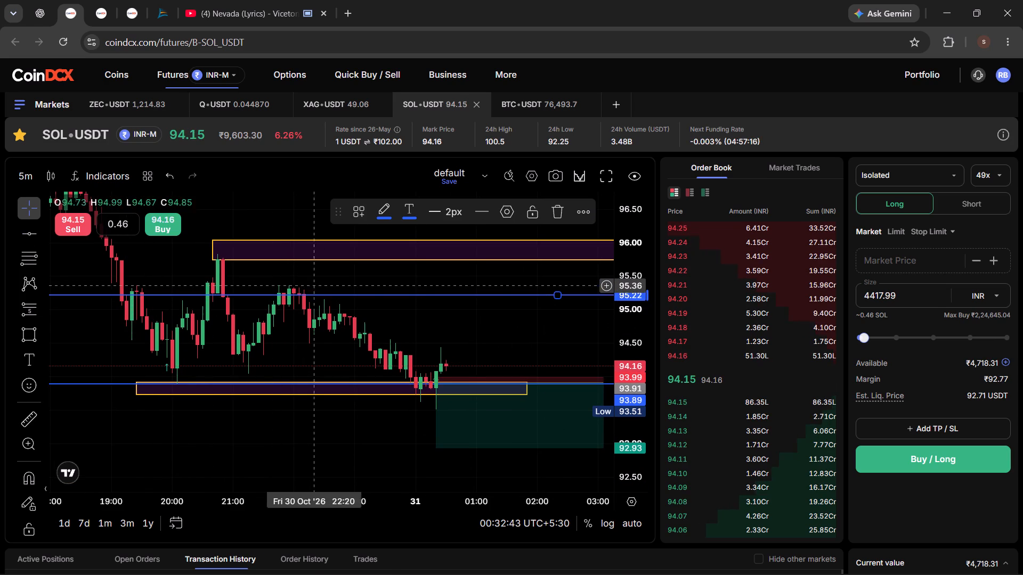
pyautogui.moveTo(350, 297); pyautogui.dragTo(348, 290)
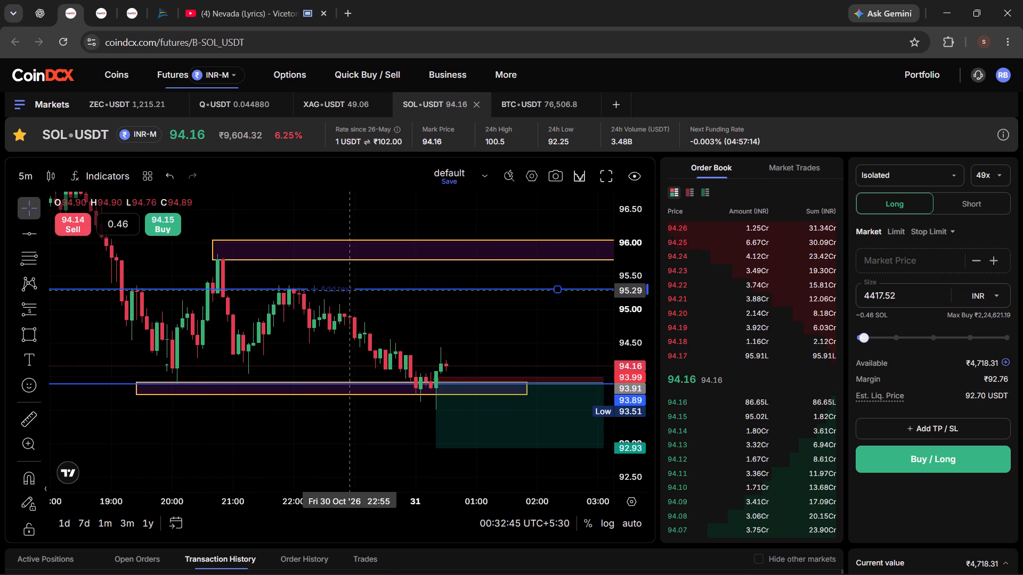
pyautogui.moveTo(348, 290); pyautogui.dragTo(344, 289)
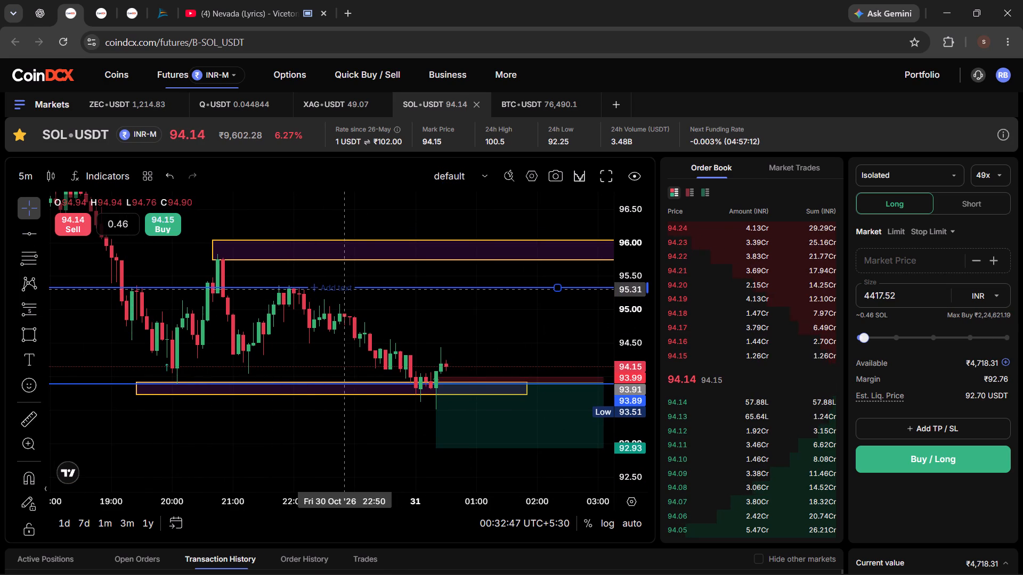
pyautogui.moveTo(344, 289); pyautogui.dragTo(343, 289)
pyautogui.click(507, 334)
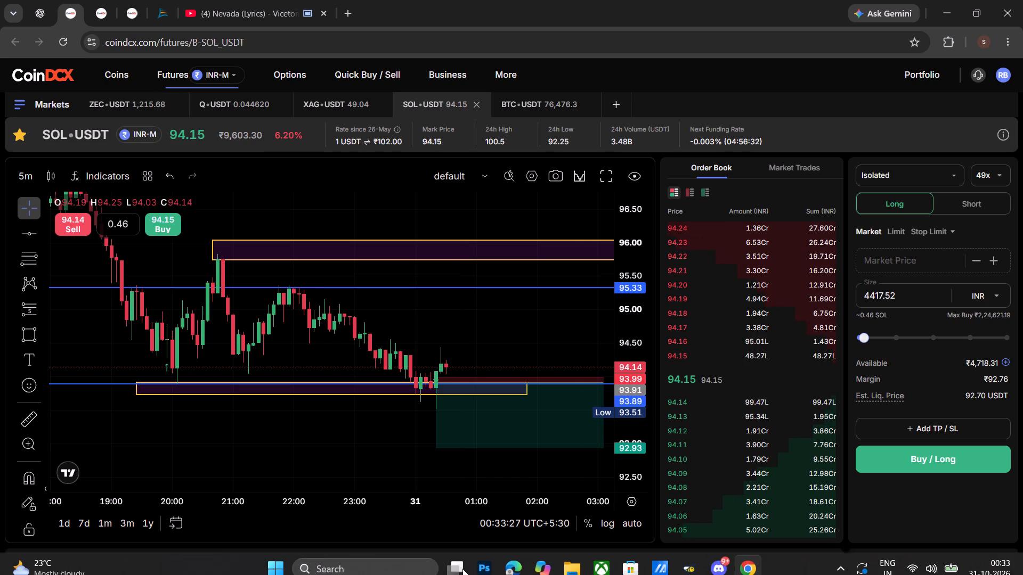
# Check the futures account's active positions below the chart.
pyautogui.scroll(-2, 429, 559)
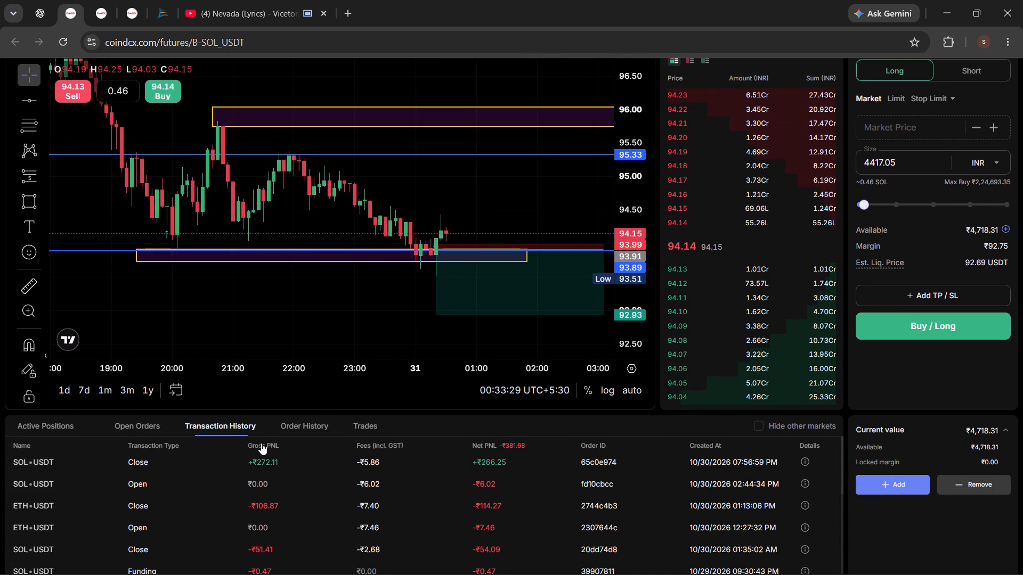
pyautogui.click(31, 432)
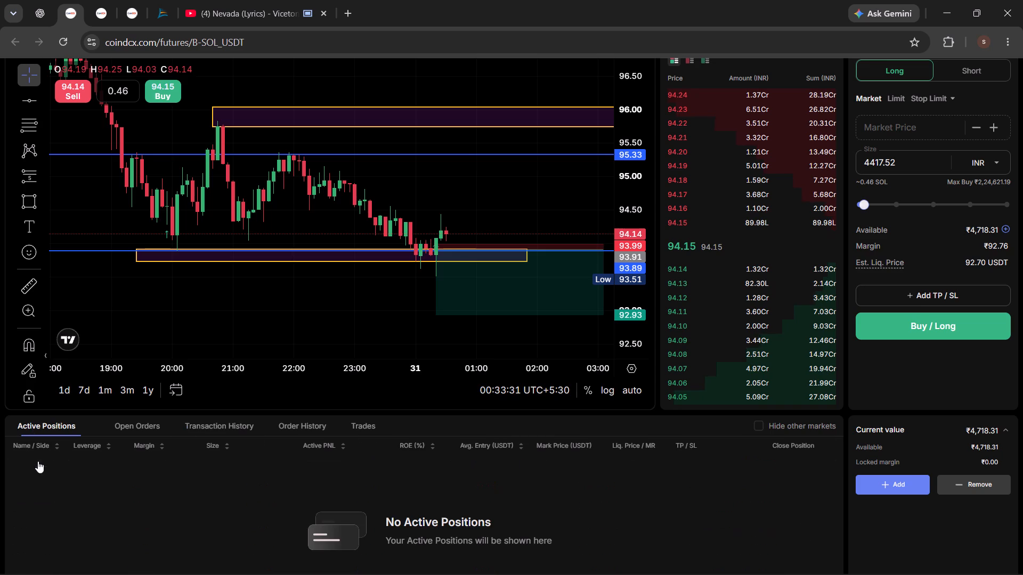
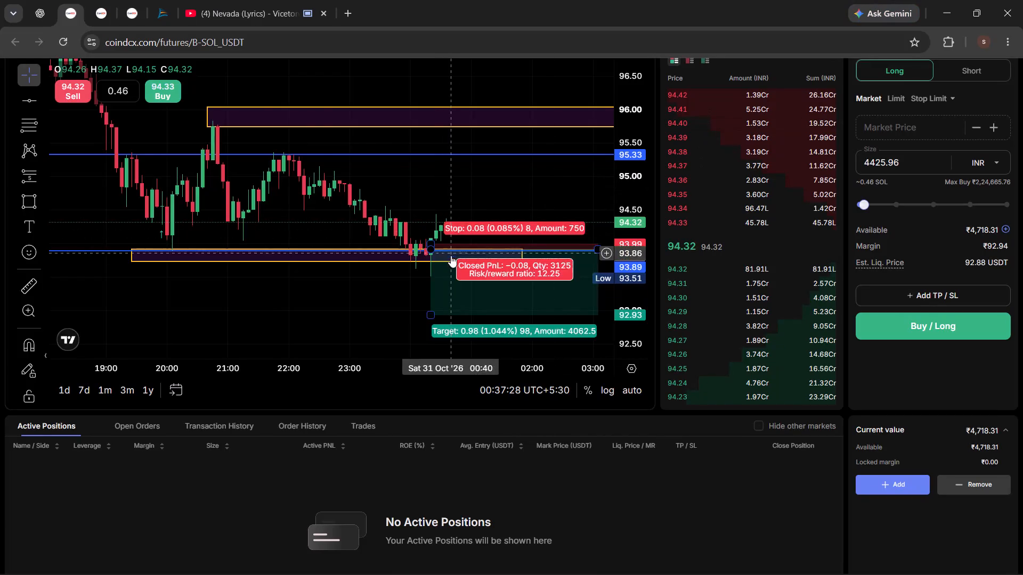
# Examine the recent SOL-USDT candles between the 93.89 and 95.33 lines, around the lower zone and the short-position setup.
pyautogui.scroll(4, 450, 263)
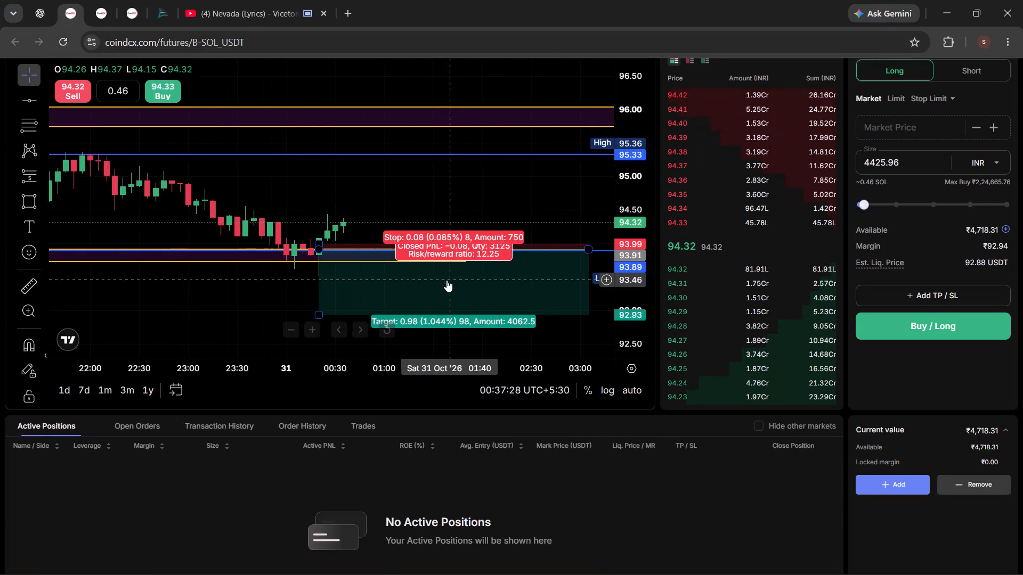
pyautogui.scroll(5, 446, 280)
pyautogui.moveTo(364, 197); pyautogui.dragTo(586, 221)
pyautogui.moveTo(641, 241); pyautogui.dragTo(602, 24)
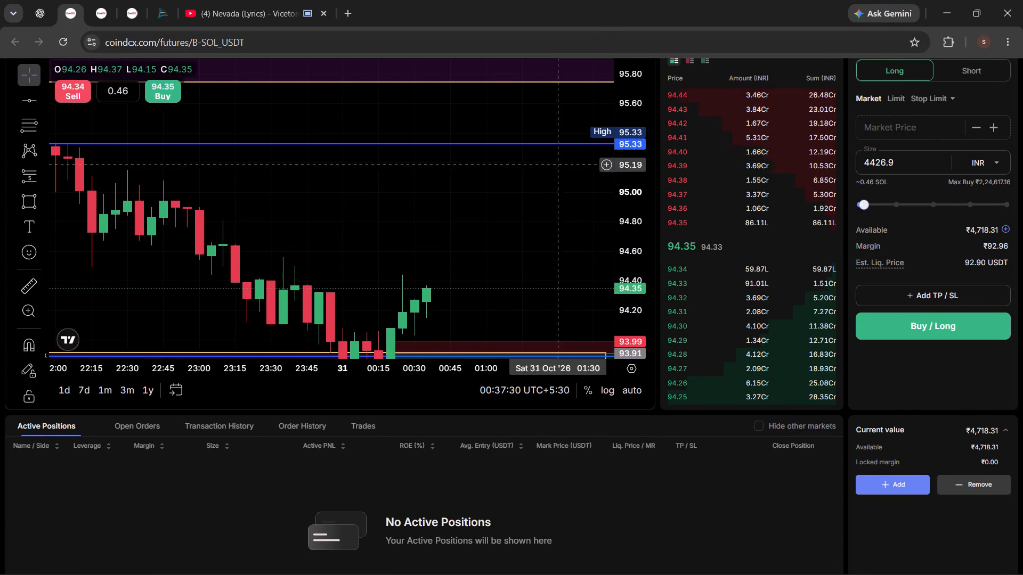
pyautogui.scroll(-4, 528, 200)
pyautogui.moveTo(553, 229); pyautogui.dragTo(490, 167)
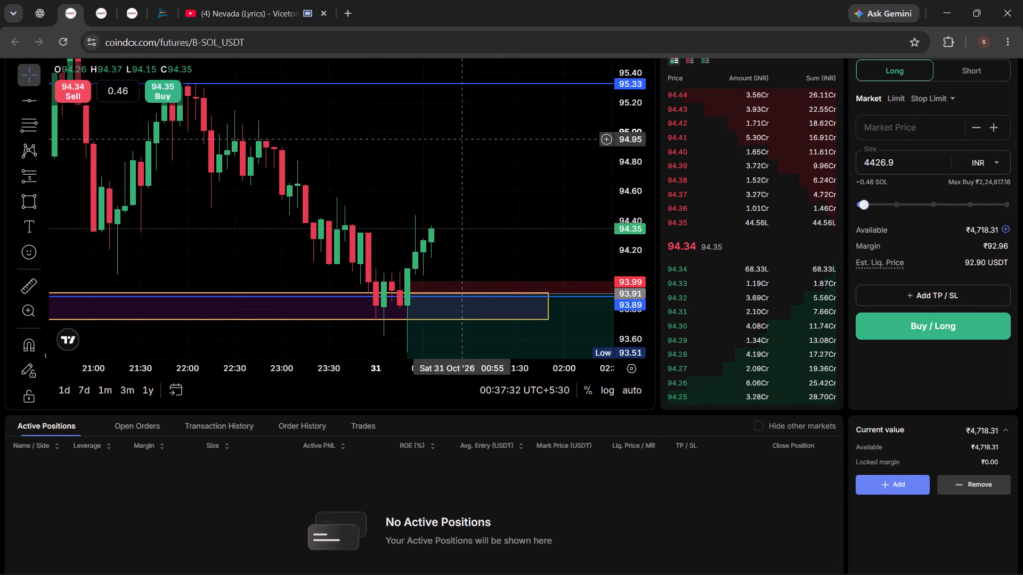
pyautogui.moveTo(460, 129); pyautogui.dragTo(508, 181)
pyautogui.scroll(3, 548, 211)
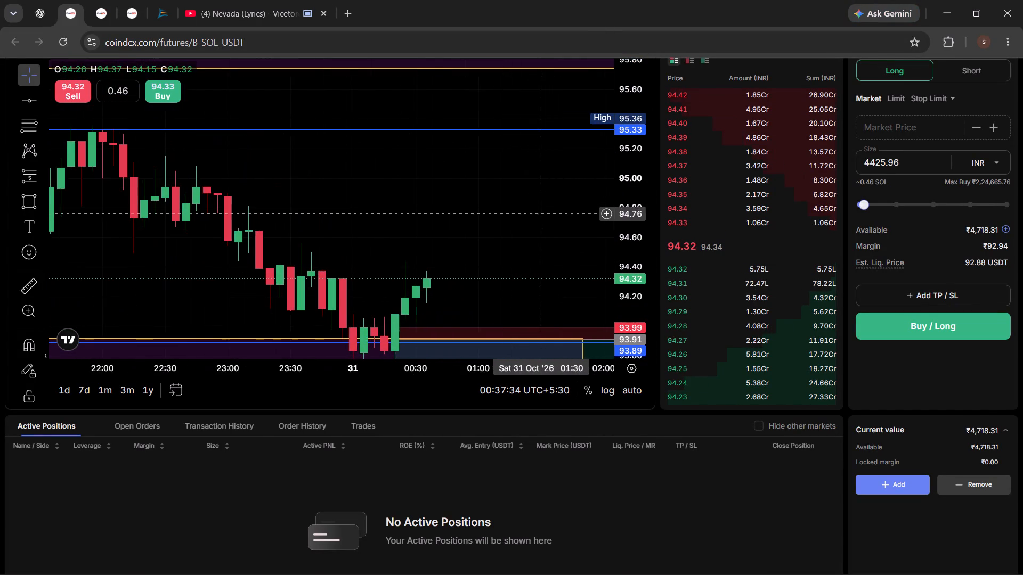
pyautogui.scroll(-3, 532, 218)
pyautogui.moveTo(540, 231); pyautogui.dragTo(554, 256)
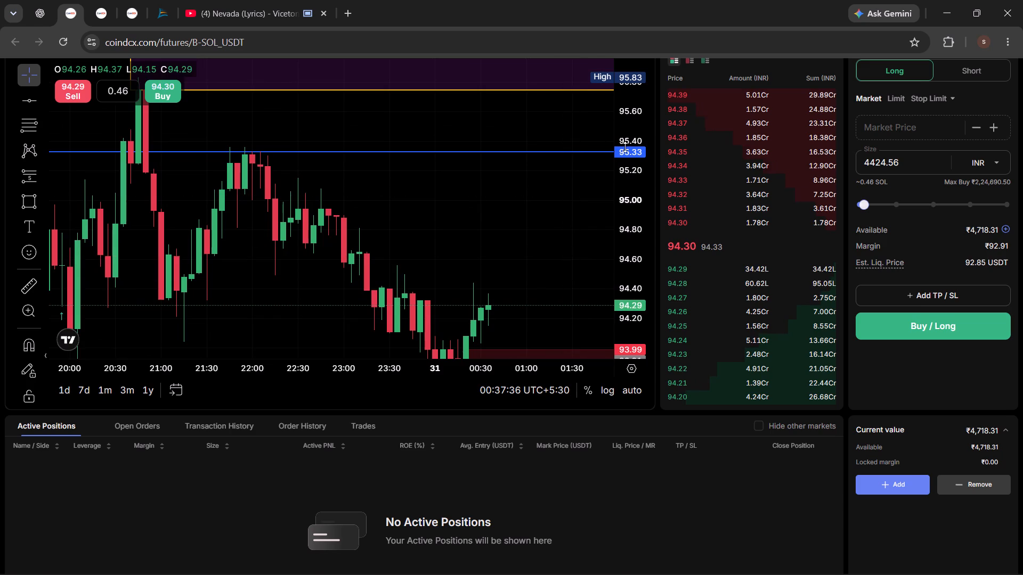
pyautogui.moveTo(625, 146); pyautogui.dragTo(625, 221)
pyautogui.scroll(-2, 562, 210)
pyautogui.moveTo(579, 242); pyautogui.dragTo(540, 241)
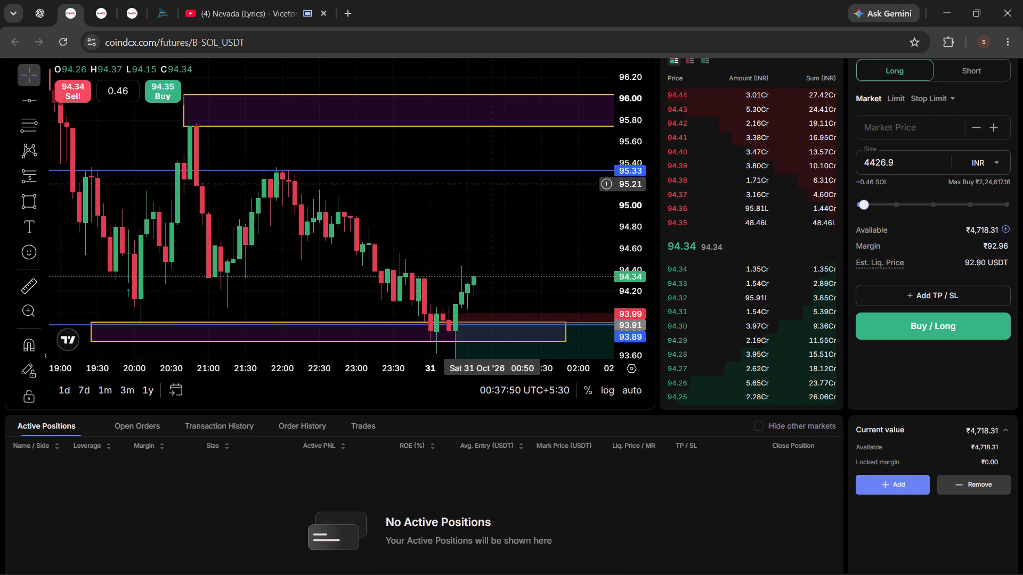
pyautogui.scroll(-5, 512, 254)
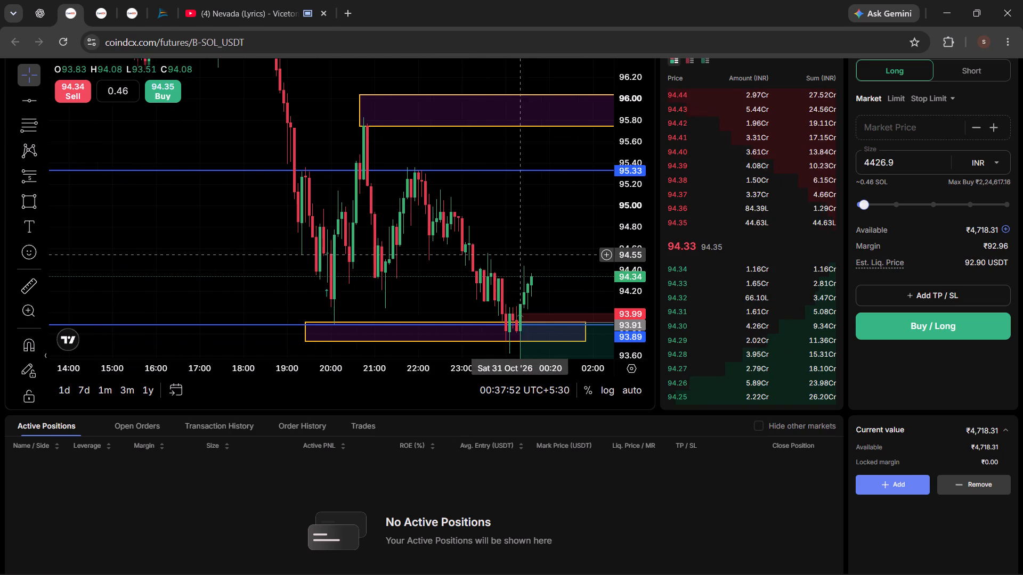
pyautogui.scroll(15, 558, 254)
pyautogui.scroll(-5, 558, 256)
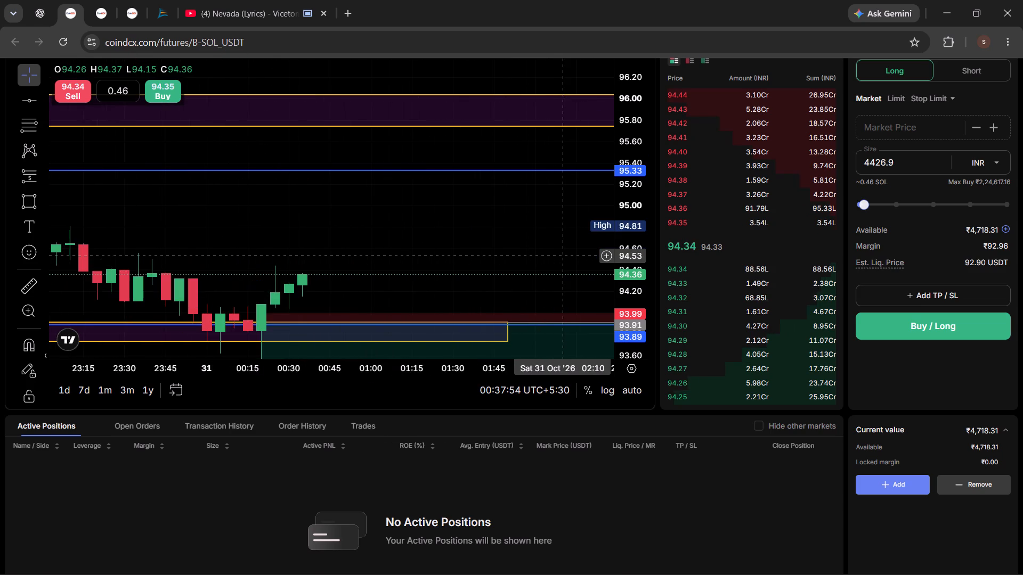
pyautogui.scroll(-8, 558, 257)
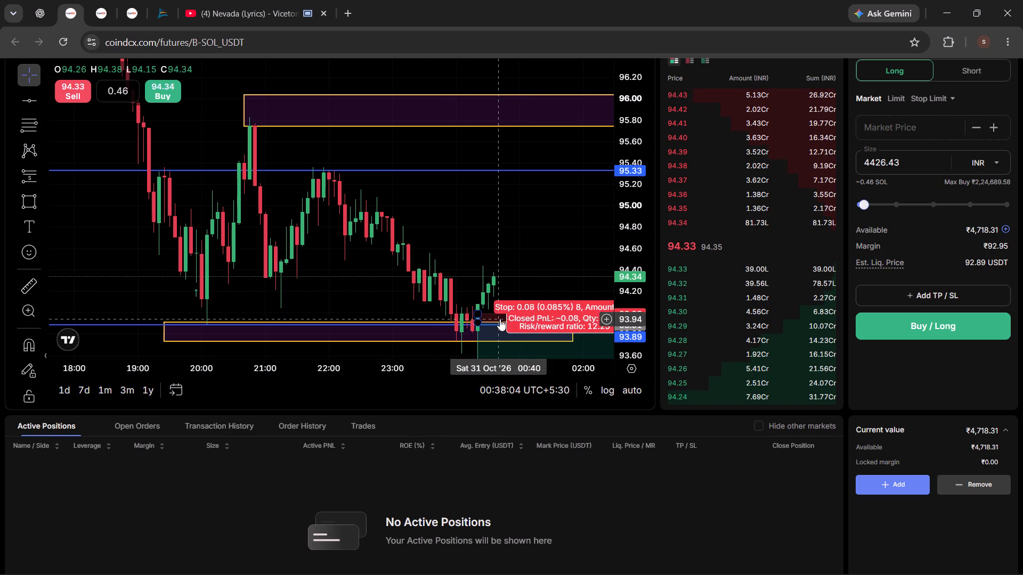
pyautogui.scroll(-6, 495, 320)
pyautogui.scroll(-7, 364, 280)
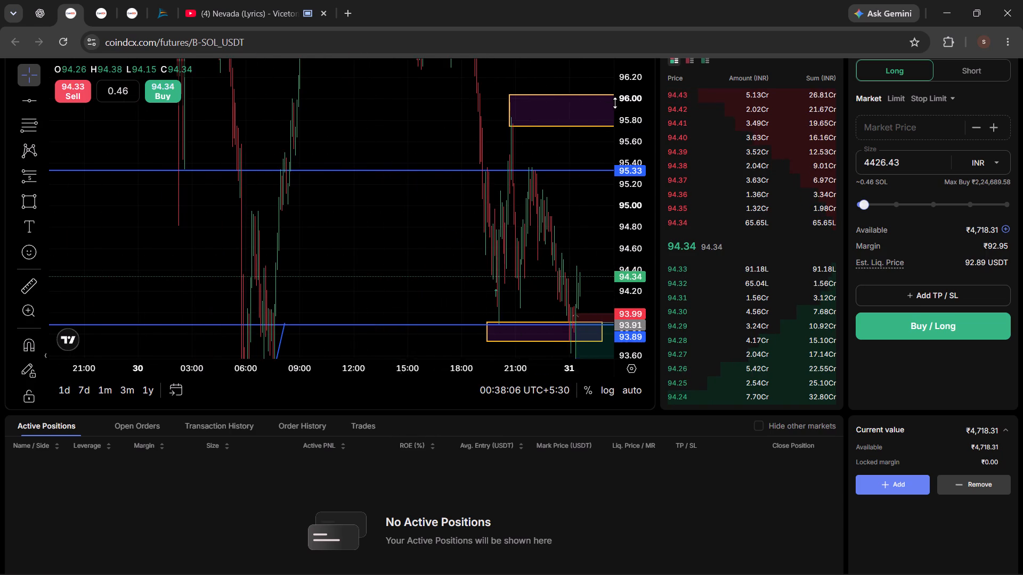
# Examine the wider SOL-USDT price history from 29 to 31 October against the marked lines and the zones near 96 and 97.
pyautogui.scroll(-13, 395, 223)
pyautogui.moveTo(639, 122); pyautogui.dragTo(591, 346)
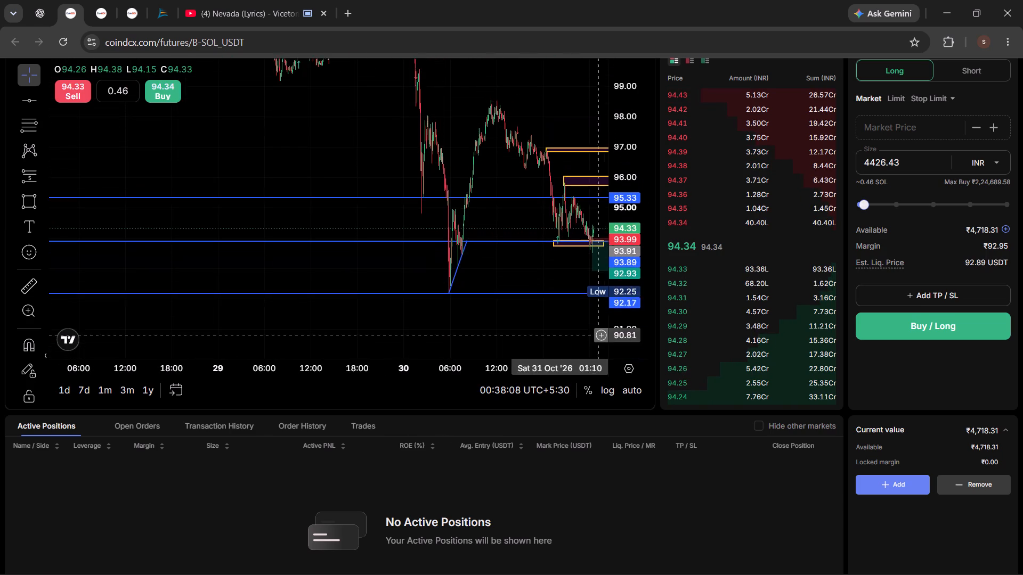
pyautogui.moveTo(591, 346); pyautogui.dragTo(579, 335)
pyautogui.scroll(-2, 482, 240)
pyautogui.scroll(4, 487, 232)
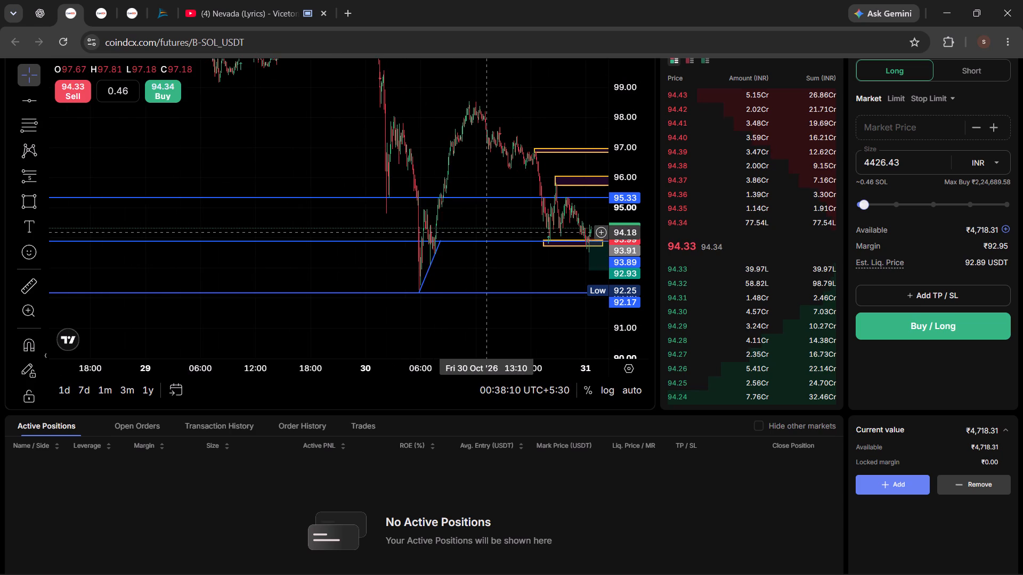
pyautogui.scroll(4, 487, 232)
pyautogui.moveTo(518, 106); pyautogui.dragTo(518, 118)
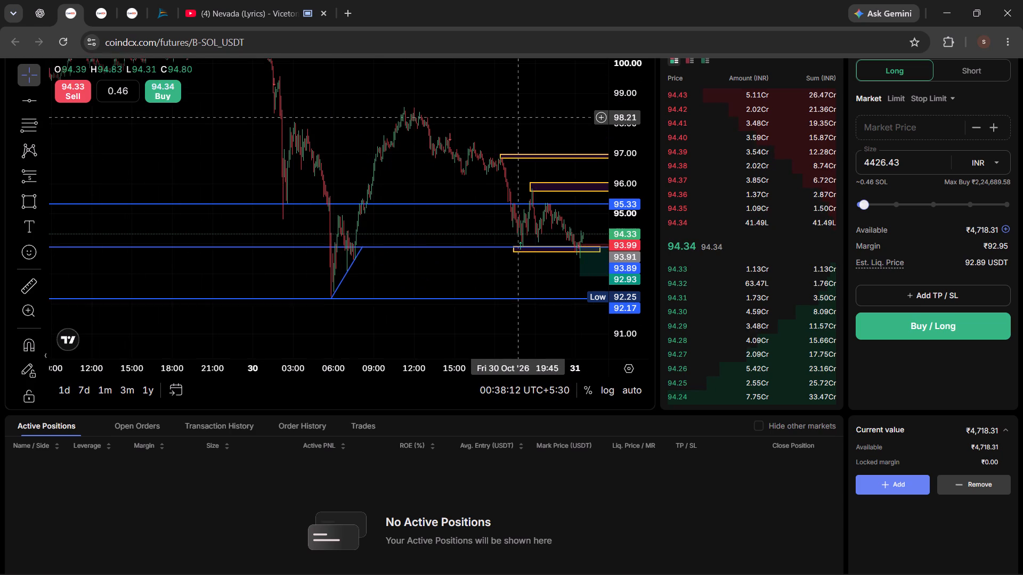
pyautogui.moveTo(518, 118); pyautogui.dragTo(517, 133)
pyautogui.scroll(4, 517, 133)
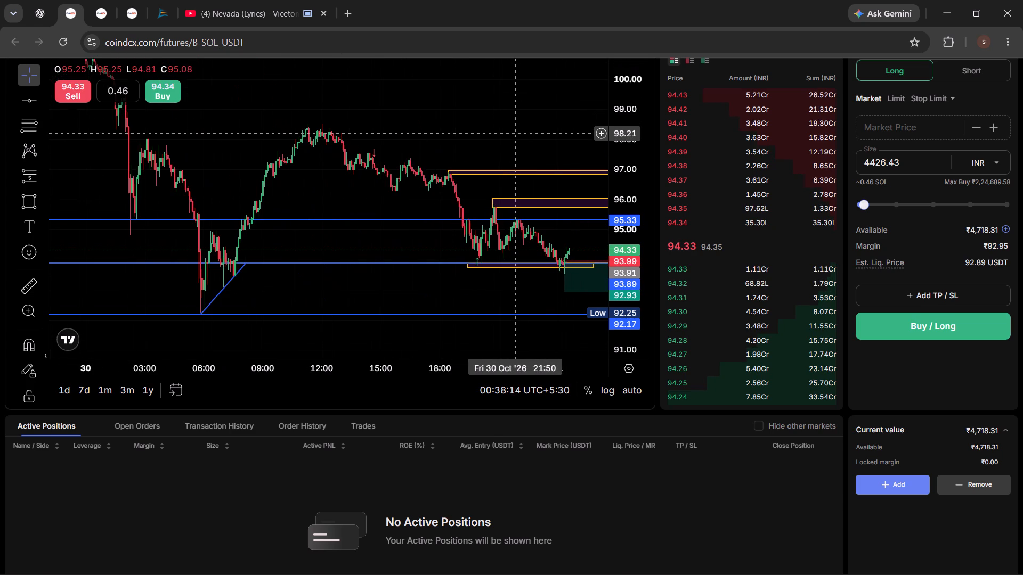
pyautogui.scroll(-6, 508, 164)
pyautogui.moveTo(525, 121); pyautogui.dragTo(447, 216)
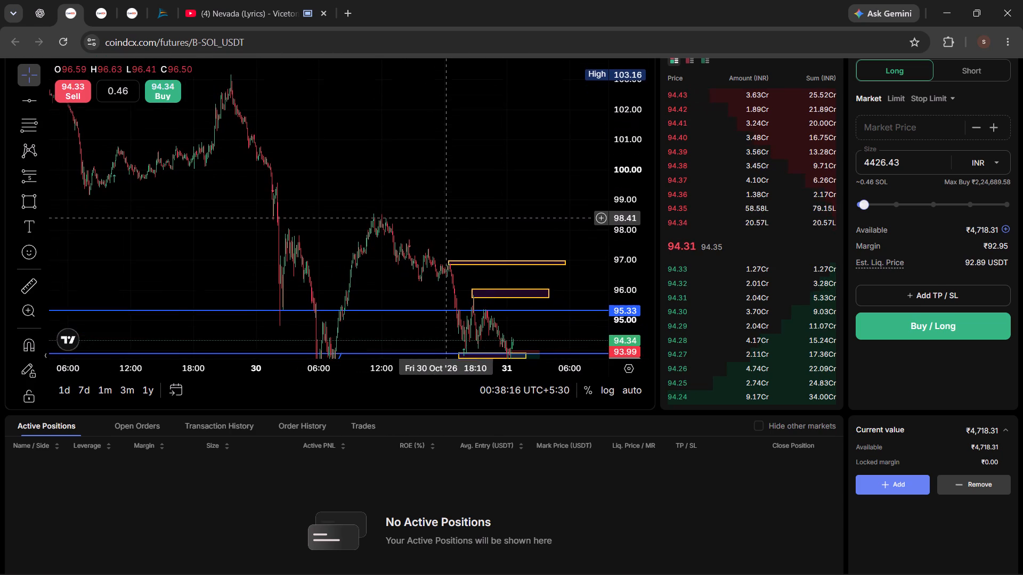
pyautogui.moveTo(447, 216); pyautogui.dragTo(447, 211)
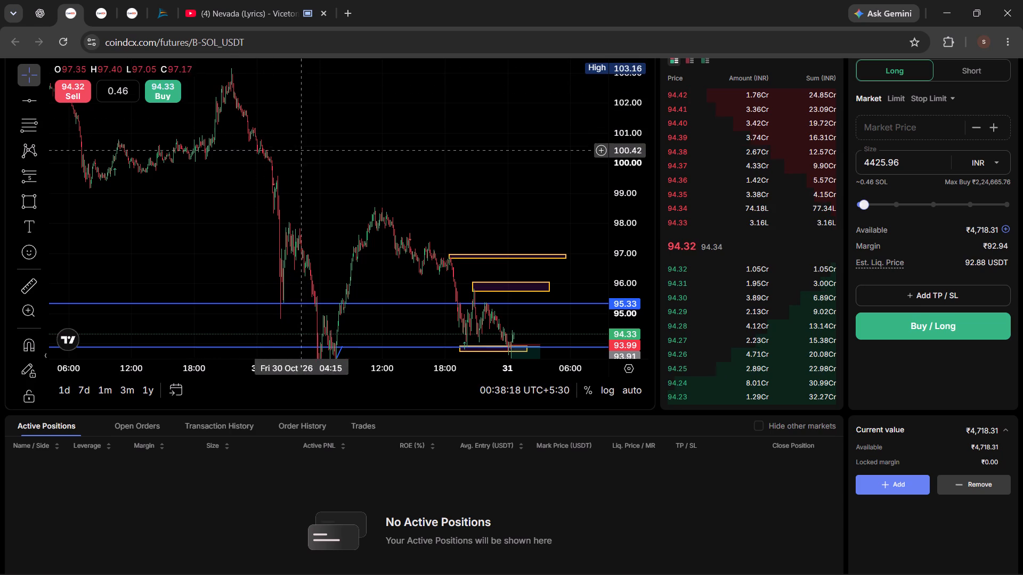
pyautogui.scroll(3, 449, 255)
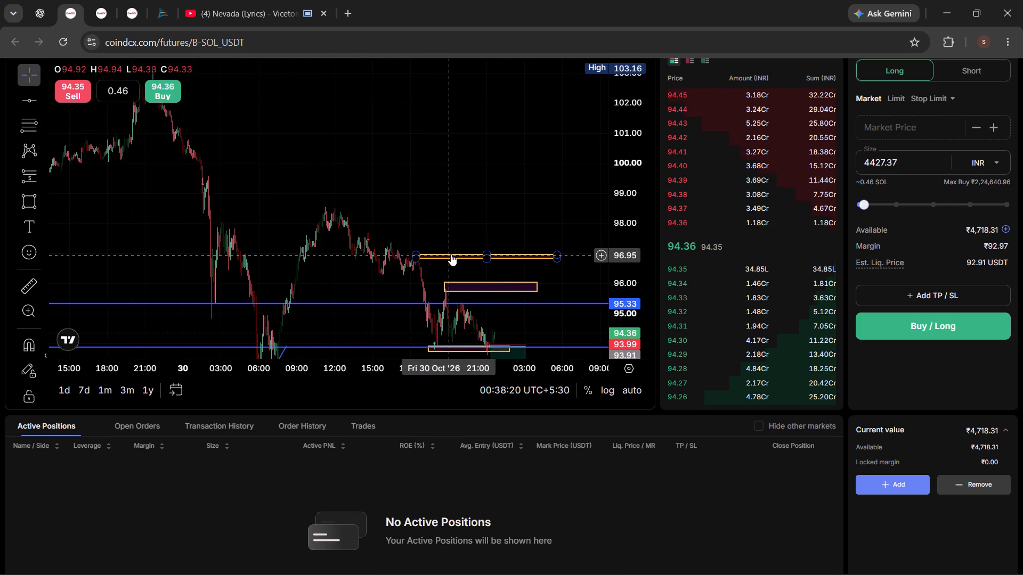
pyautogui.scroll(10, 451, 254)
pyautogui.moveTo(386, 211); pyautogui.dragTo(484, 184)
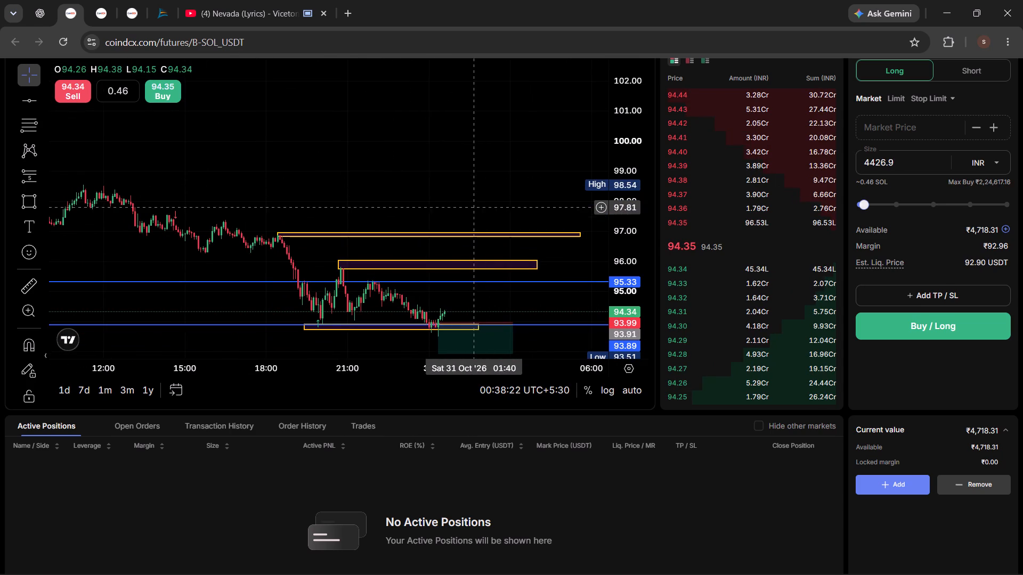
pyautogui.scroll(4, 416, 206)
pyautogui.moveTo(320, 200); pyautogui.dragTo(547, 204)
pyautogui.moveTo(346, 202); pyautogui.dragTo(448, 231)
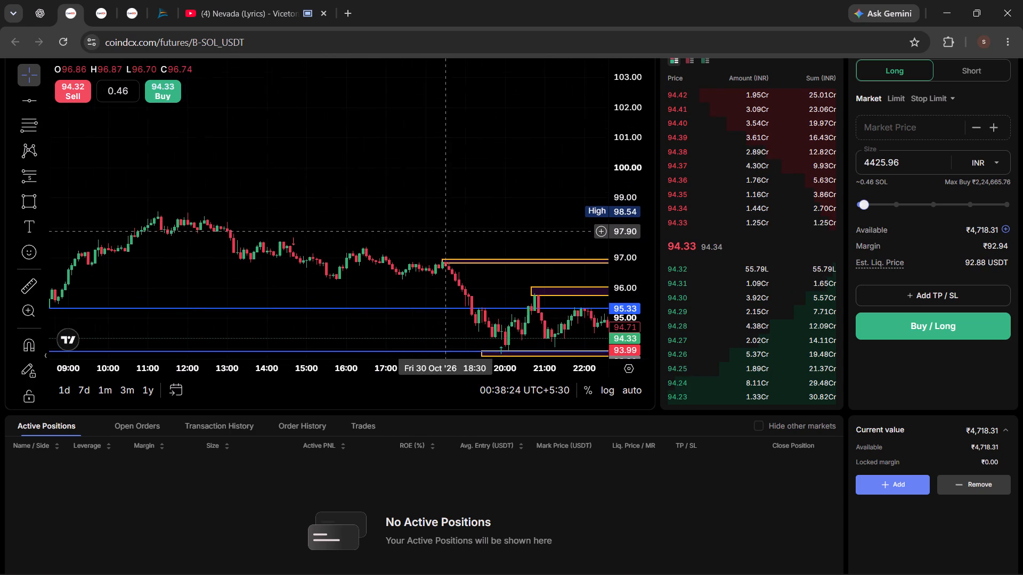
pyautogui.moveTo(448, 231); pyautogui.dragTo(449, 232)
# Draw a horizontal line across the SOL-USDT chart at 96.30, level with the swing low around 15:45 on 30 October.
pyautogui.moveTo(619, 242); pyautogui.dragTo(639, 136)
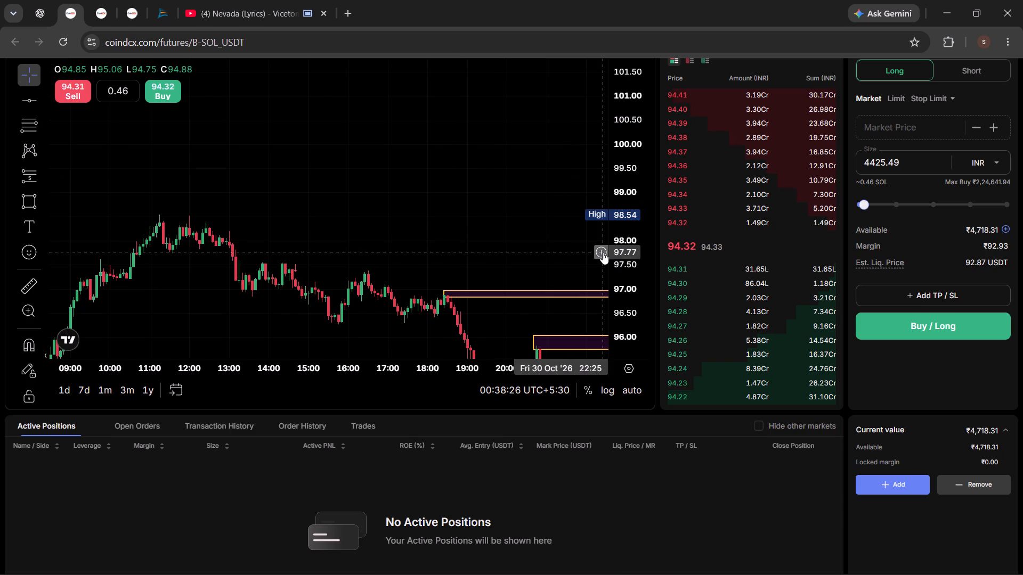
pyautogui.moveTo(630, 262); pyautogui.dragTo(632, 163)
pyautogui.moveTo(433, 277); pyautogui.dragTo(466, 176)
pyautogui.scroll(-1, 465, 183)
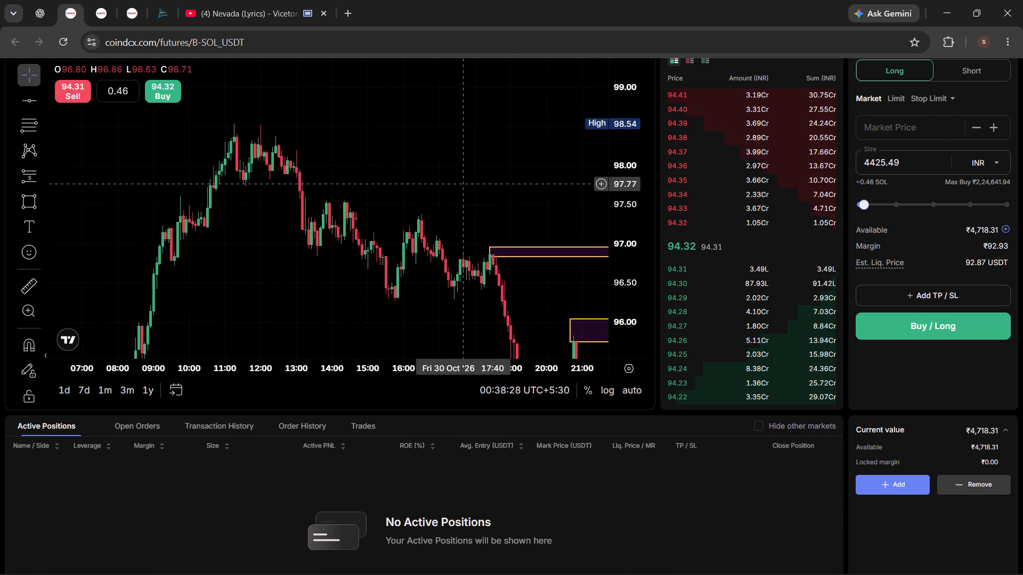
pyautogui.scroll(-2, 464, 186)
pyautogui.moveTo(510, 191); pyautogui.dragTo(402, 187)
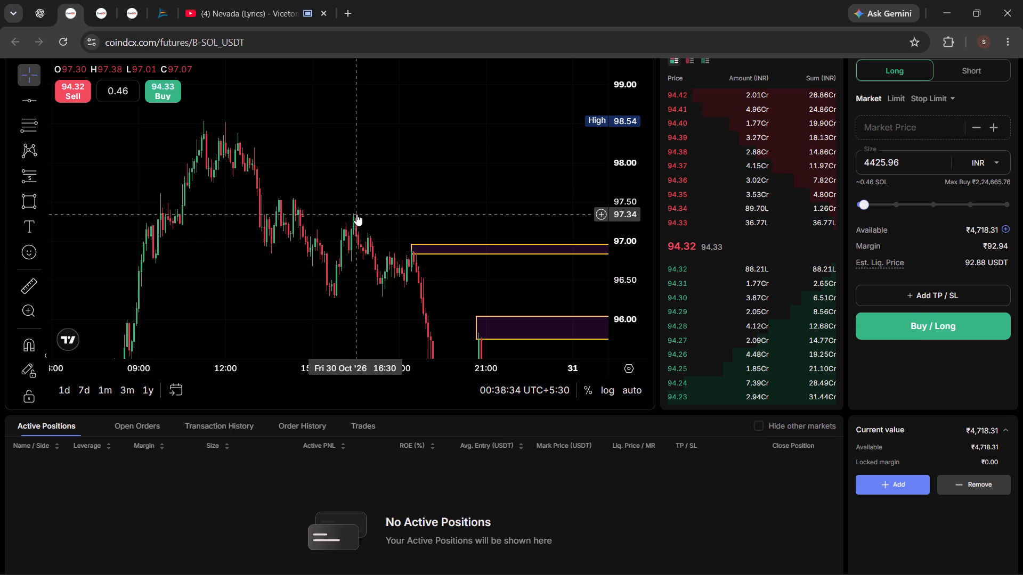
pyautogui.moveTo(443, 221); pyautogui.dragTo(224, 192)
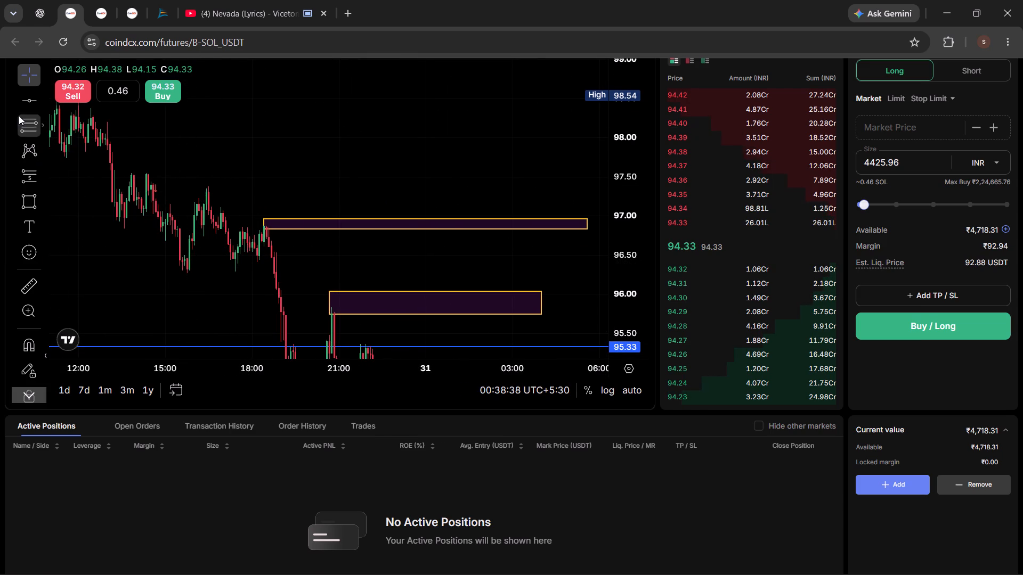
pyautogui.click(23, 104)
pyautogui.click(183, 271)
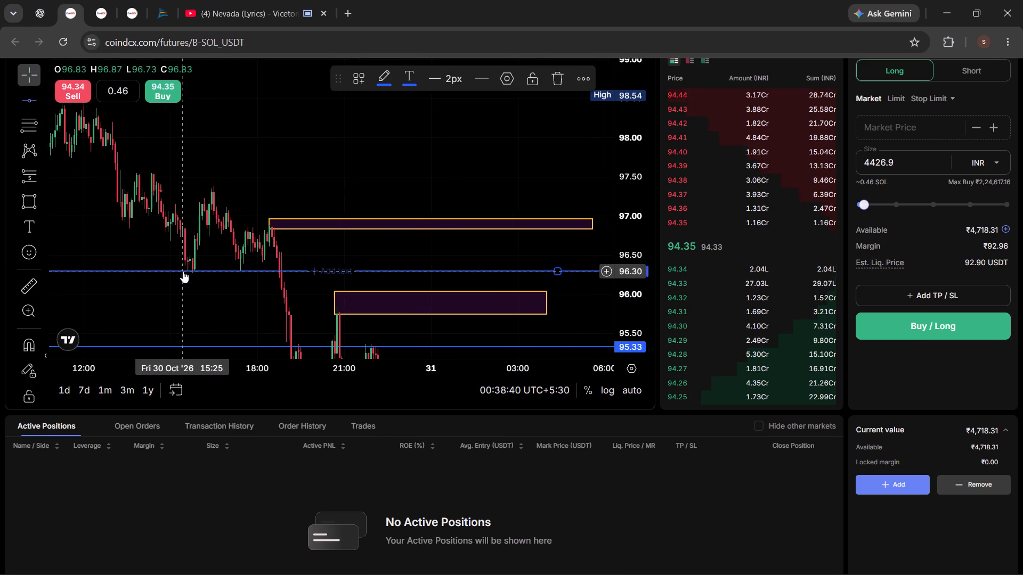
# Examine the price action against the 96.30 and 95.33 lines, the marked zones and the short-position setup near 93.91.
pyautogui.moveTo(375, 247); pyautogui.dragTo(429, 233)
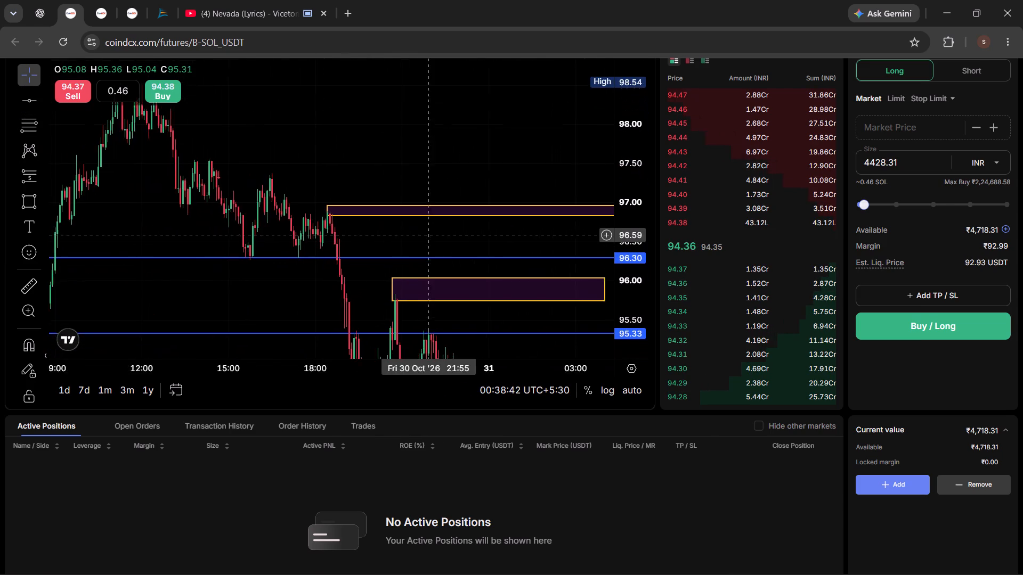
pyautogui.moveTo(429, 233); pyautogui.dragTo(435, 192)
pyautogui.moveTo(468, 200); pyautogui.dragTo(396, 179)
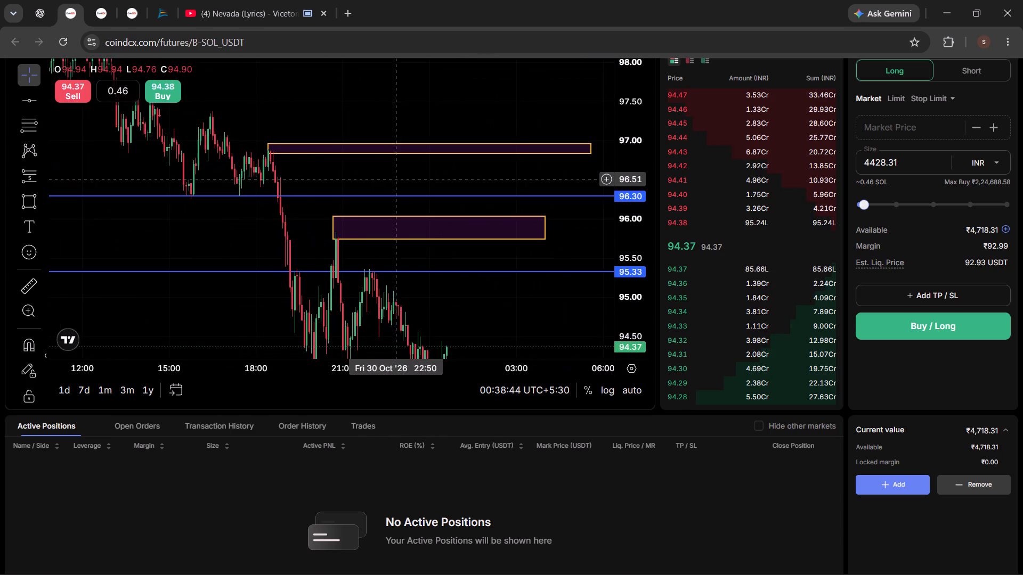
pyautogui.moveTo(396, 179); pyautogui.dragTo(395, 179)
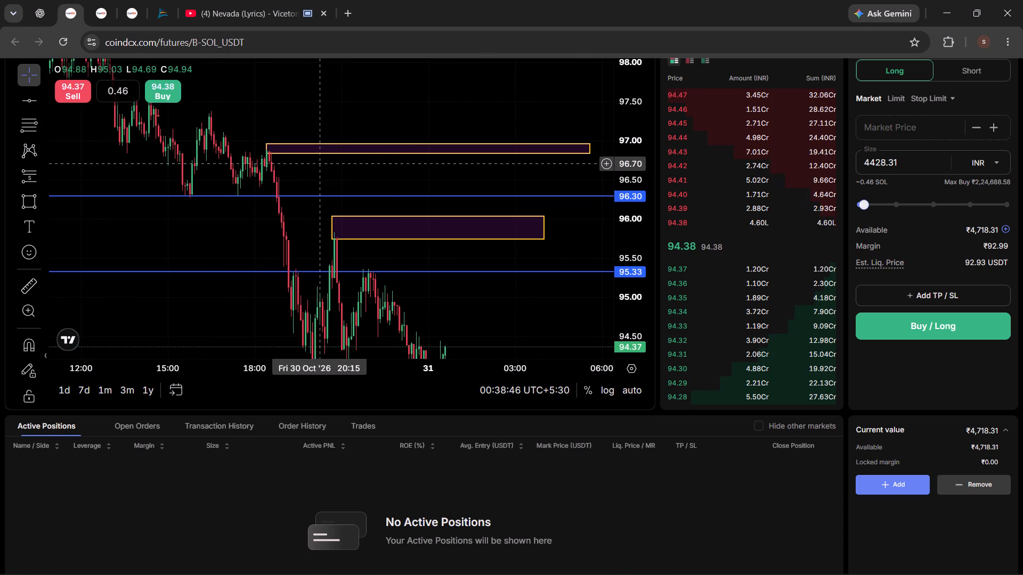
pyautogui.moveTo(637, 116); pyautogui.dragTo(594, 306)
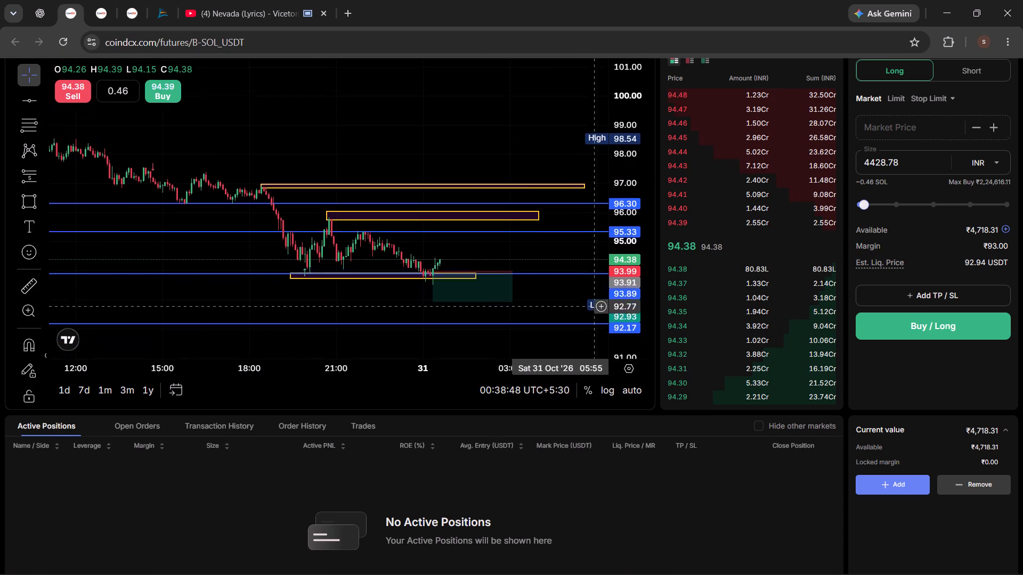
pyautogui.moveTo(594, 306); pyautogui.dragTo(611, 157)
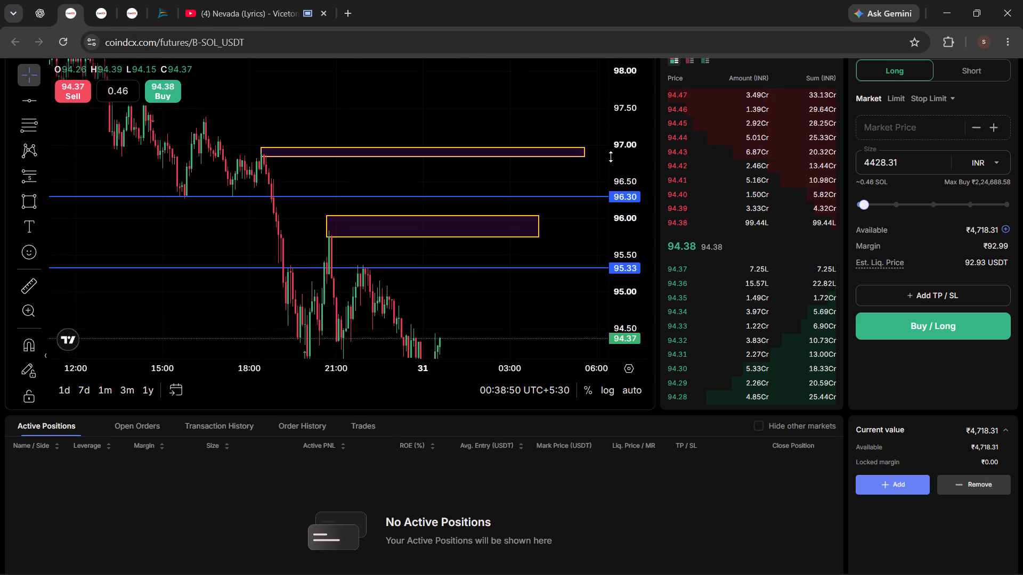
pyautogui.moveTo(611, 157); pyautogui.dragTo(606, 127)
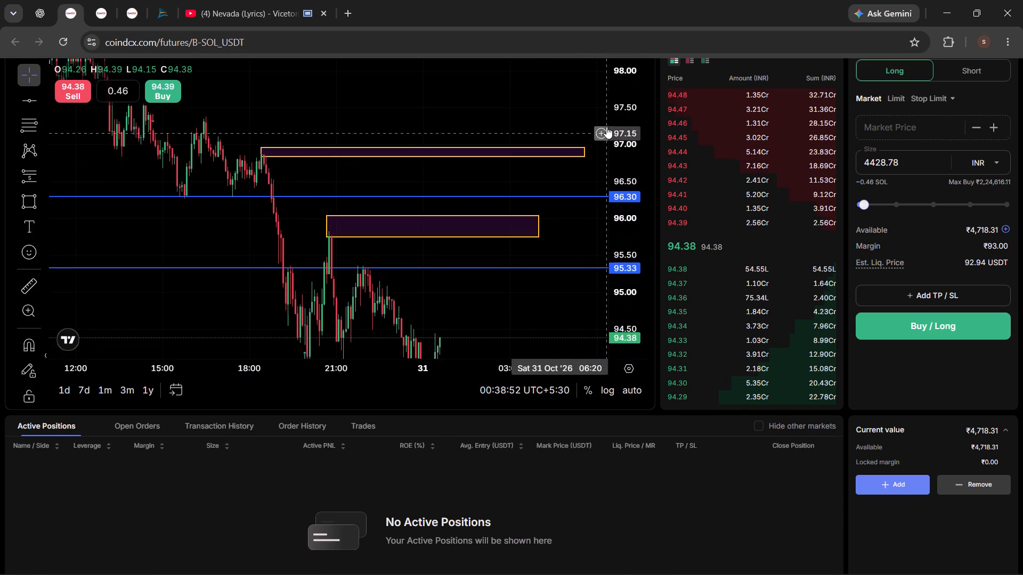
pyautogui.moveTo(606, 127); pyautogui.dragTo(612, 91)
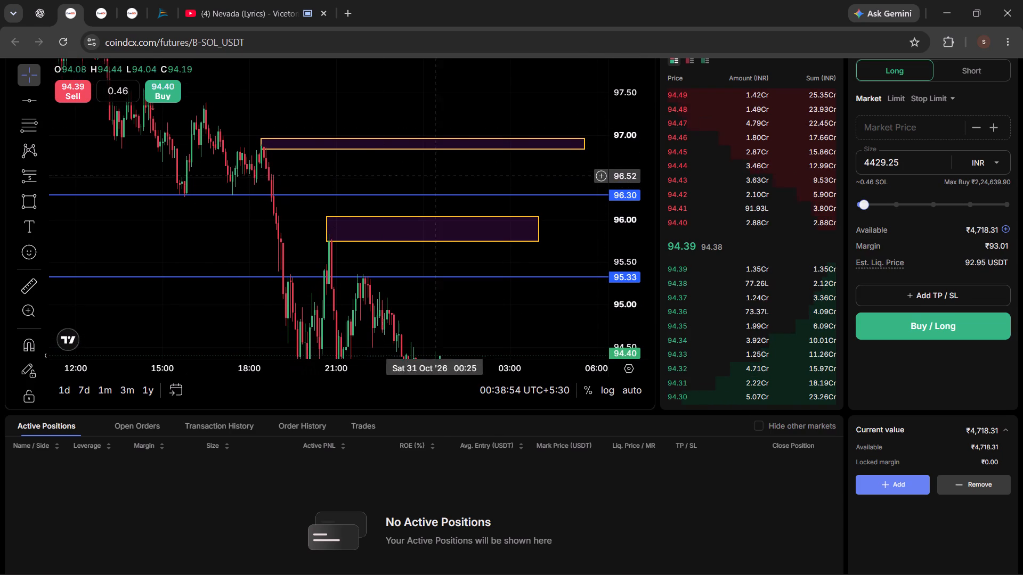
pyautogui.moveTo(508, 168); pyautogui.dragTo(498, 95)
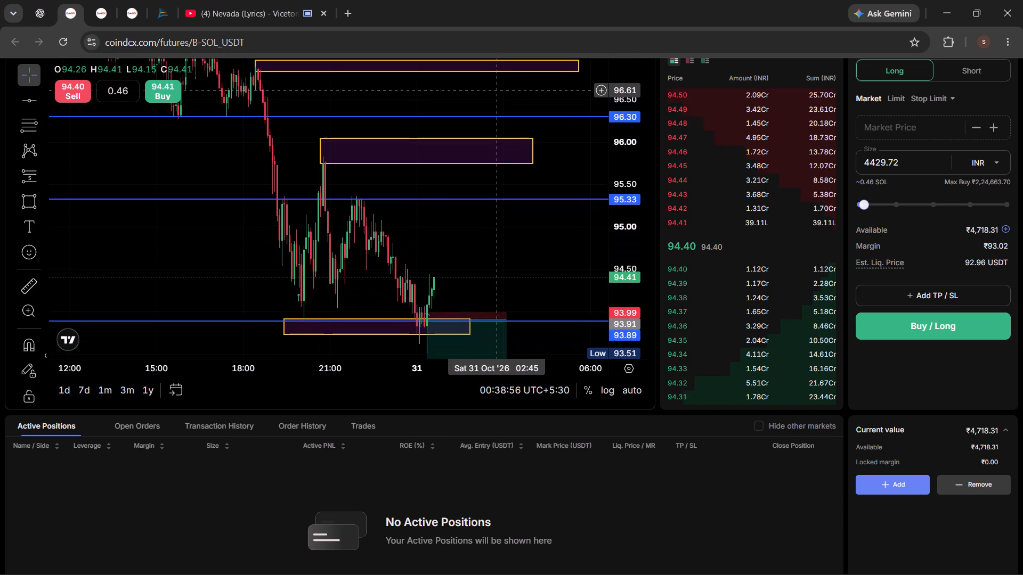
pyautogui.moveTo(498, 95); pyautogui.dragTo(499, 122)
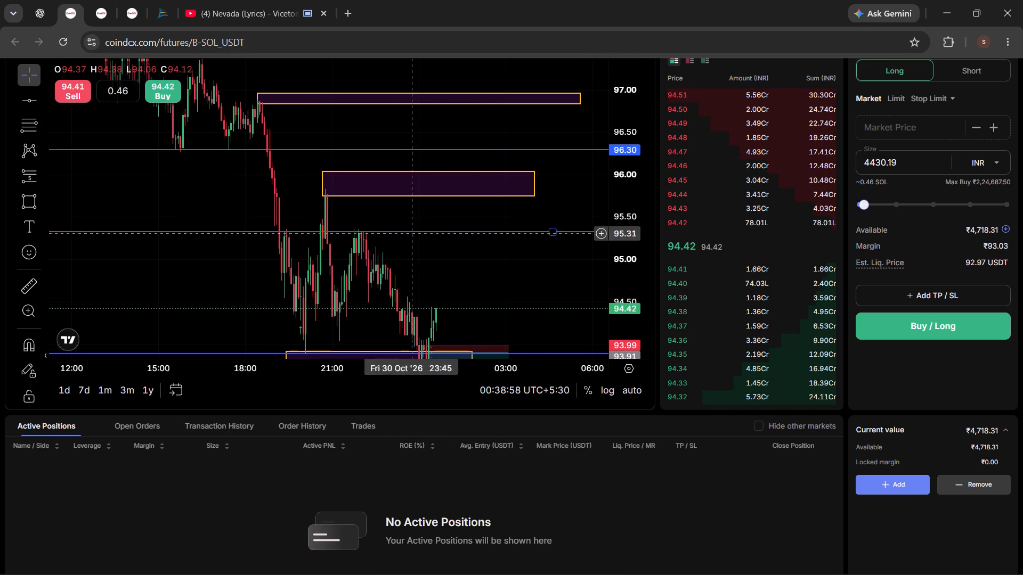
pyautogui.scroll(2, 463, 291)
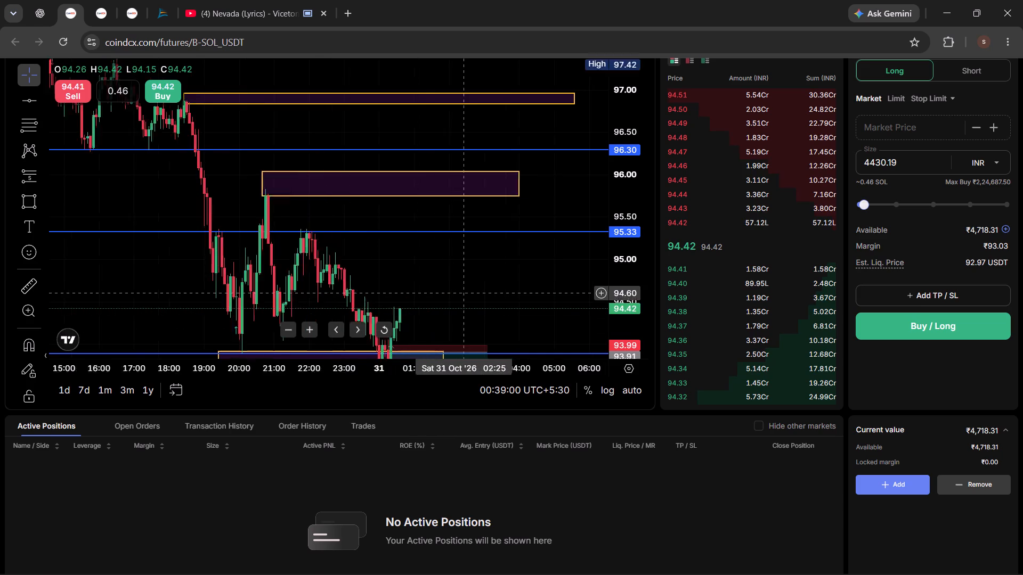
pyautogui.scroll(6, 463, 296)
pyautogui.moveTo(364, 298); pyautogui.dragTo(507, 184)
pyautogui.scroll(4, 505, 250)
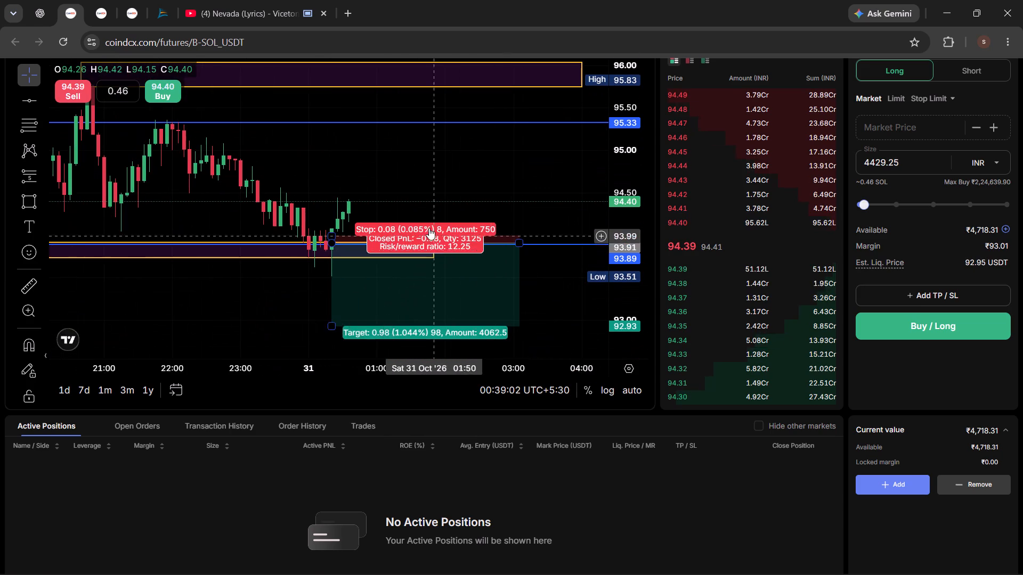
# Examine the SOL-USDT rebound from the lower zone near 93.89 against the 95.33 line and the zone just below 96.
pyautogui.moveTo(420, 171); pyautogui.dragTo(470, 225)
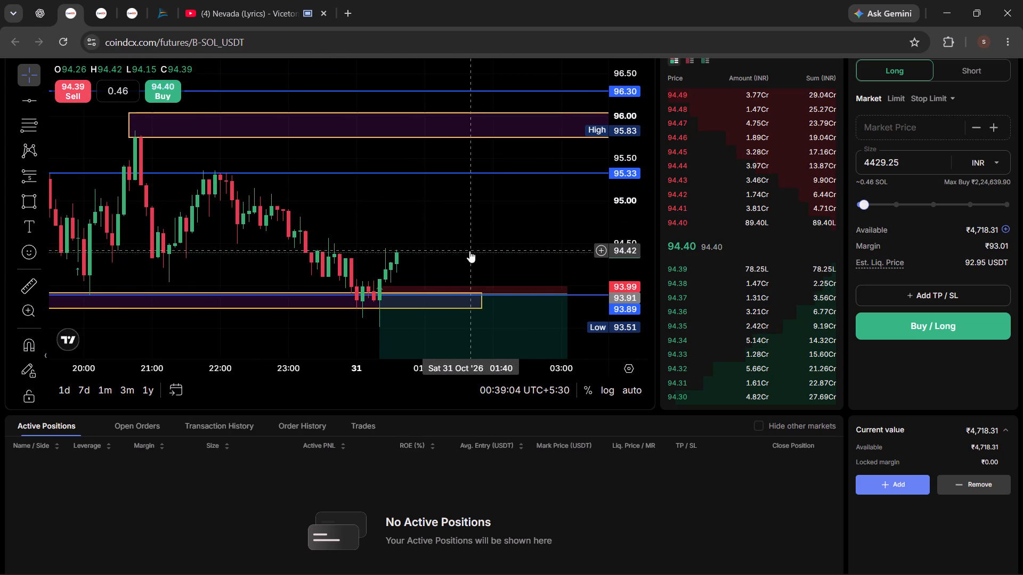
pyautogui.moveTo(469, 251); pyautogui.dragTo(434, 258)
pyautogui.scroll(3, 432, 258)
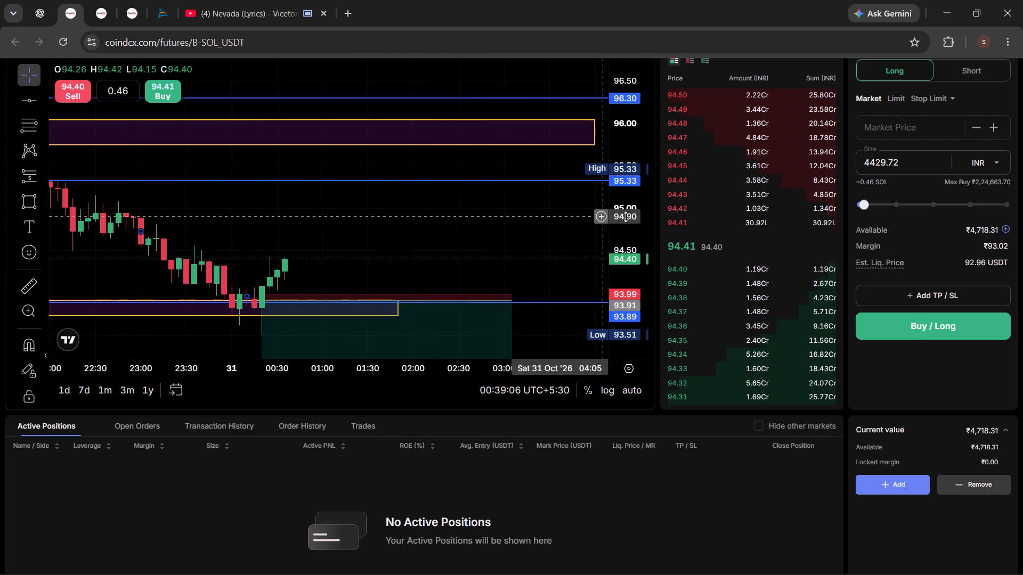
pyautogui.moveTo(626, 217); pyautogui.dragTo(618, 116)
pyautogui.moveTo(384, 287); pyautogui.dragTo(411, 247)
pyautogui.scroll(-3, 413, 245)
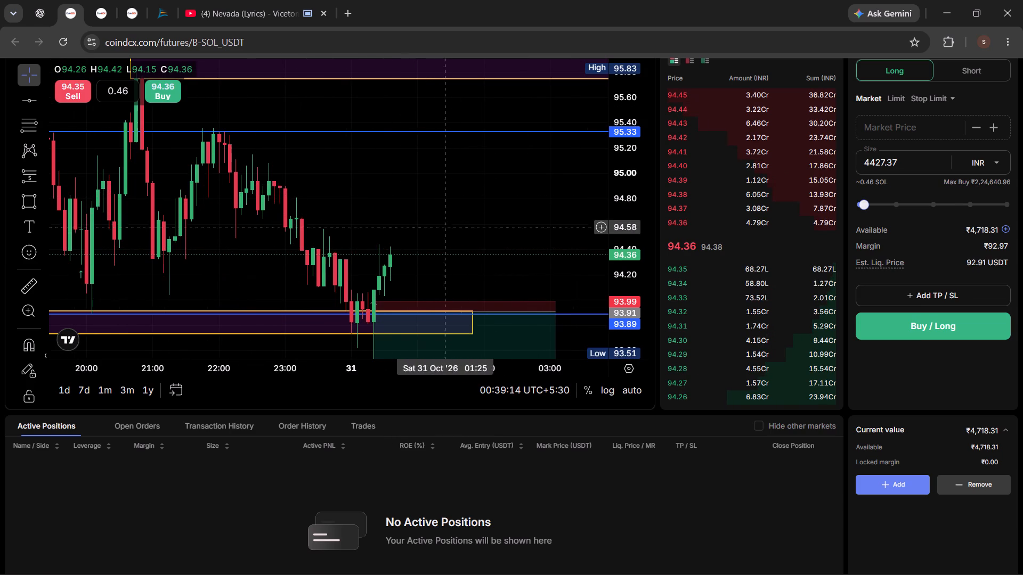
pyautogui.moveTo(486, 210); pyautogui.dragTo(476, 228)
pyautogui.moveTo(465, 141); pyautogui.dragTo(475, 233)
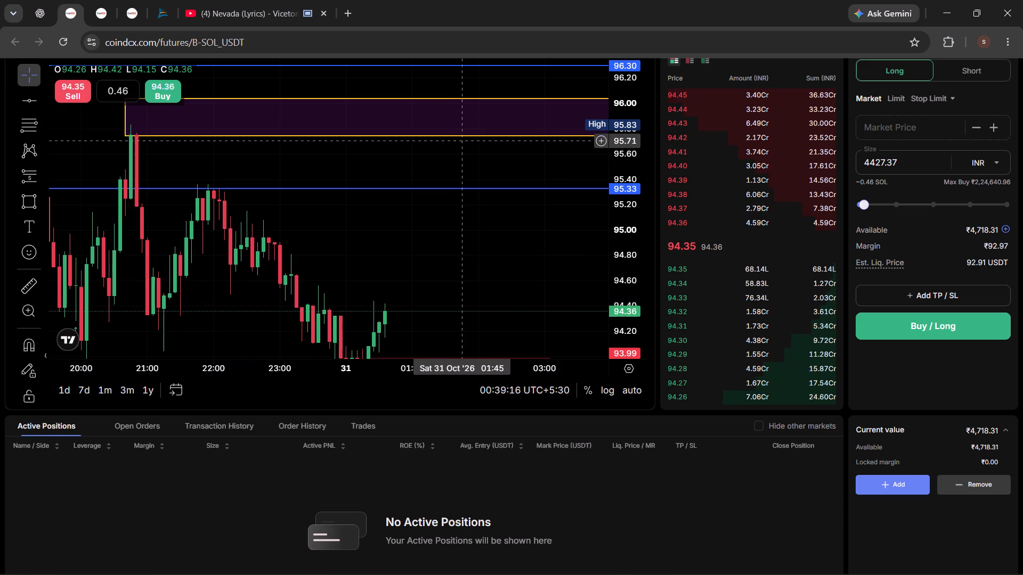
pyautogui.scroll(-2, 541, 276)
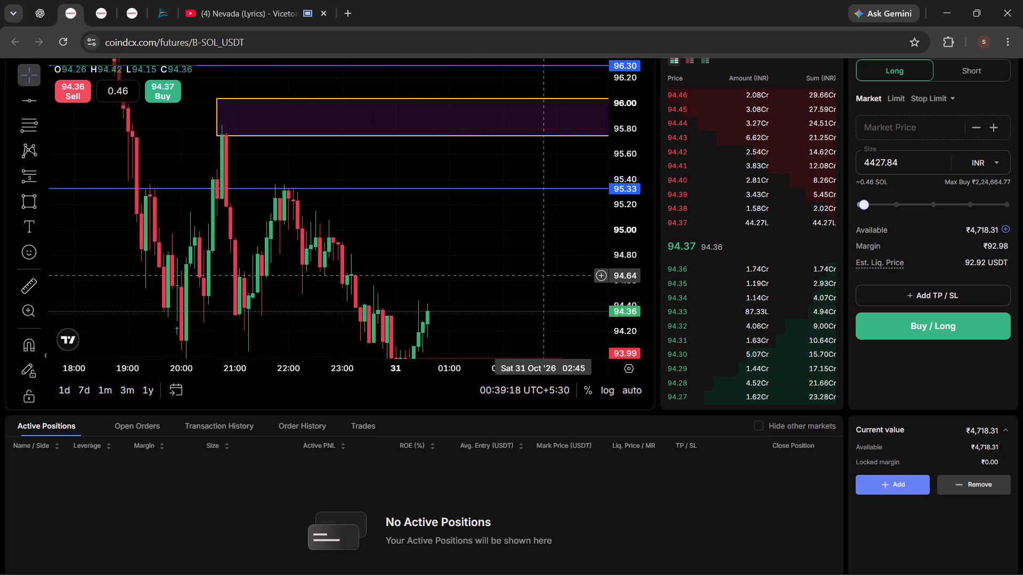
pyautogui.moveTo(546, 295); pyautogui.dragTo(523, 235)
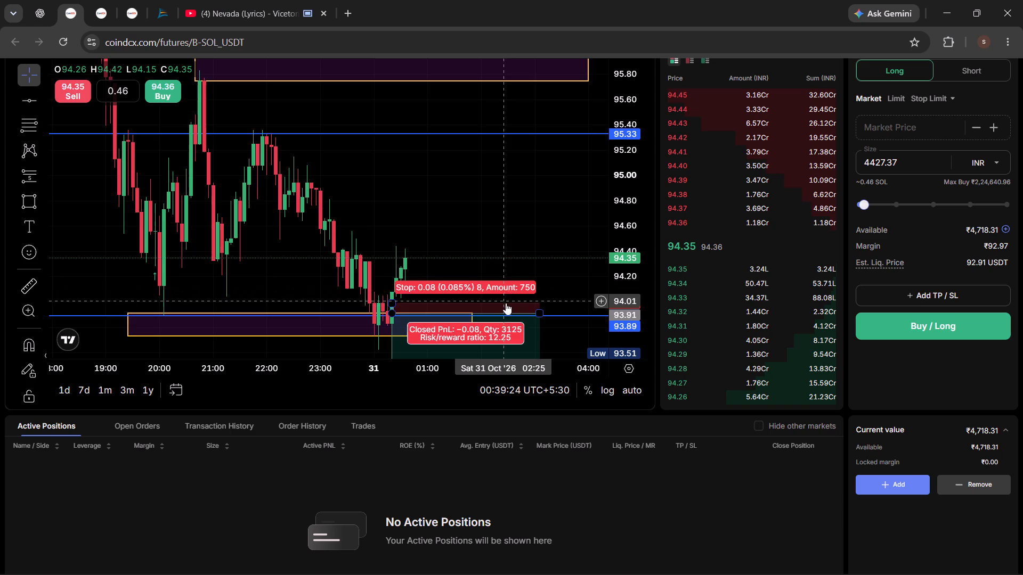
pyautogui.scroll(7, 551, 237)
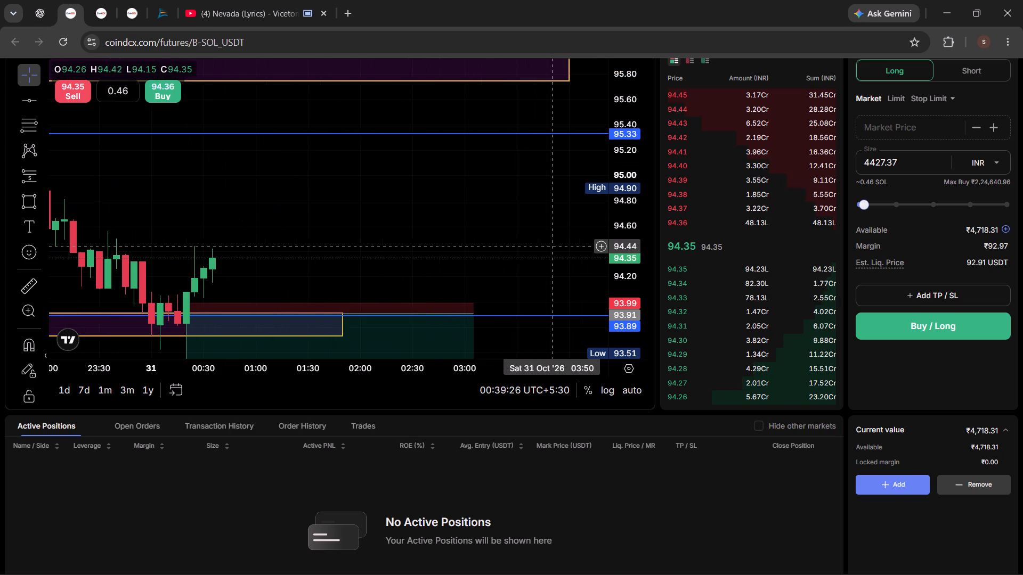
pyautogui.moveTo(411, 259); pyautogui.dragTo(563, 267)
pyautogui.scroll(-4, 462, 268)
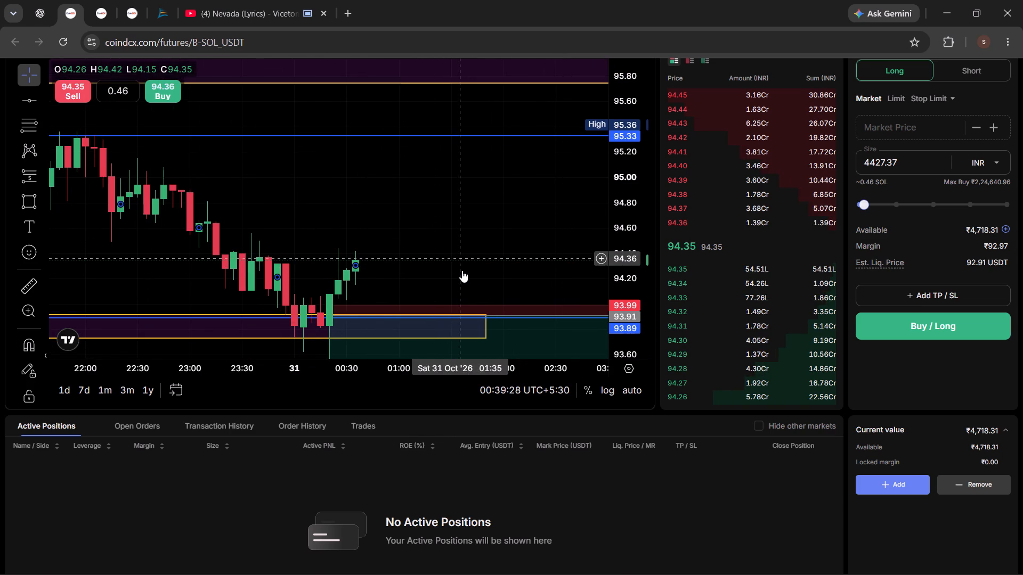
# Examine the SOL-USDT swings since 19:00 on 30 October between the lower zone and the 95.33 line, beside the short-position setup.
pyautogui.scroll(-4, 444, 240)
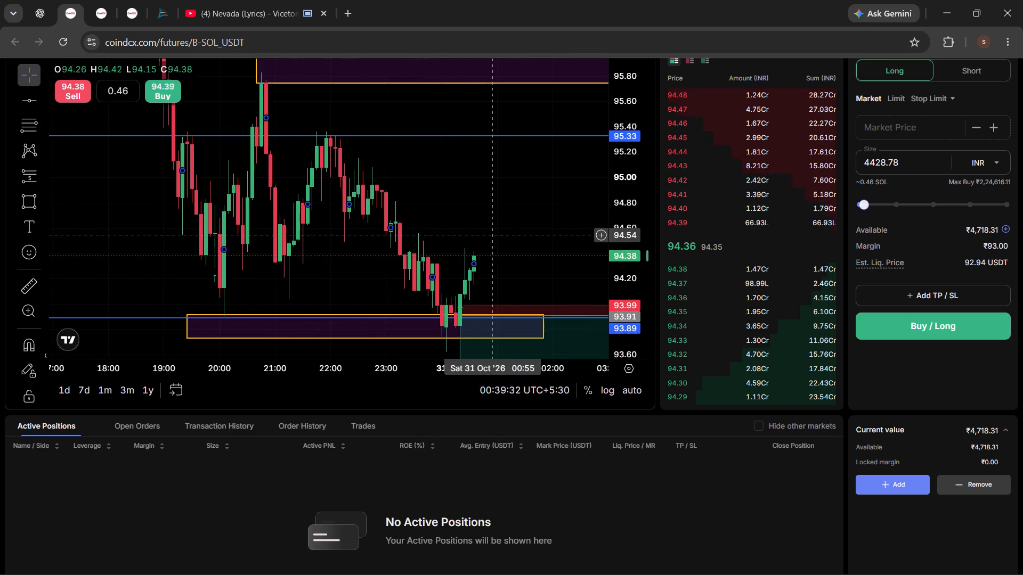
pyautogui.scroll(6, 489, 236)
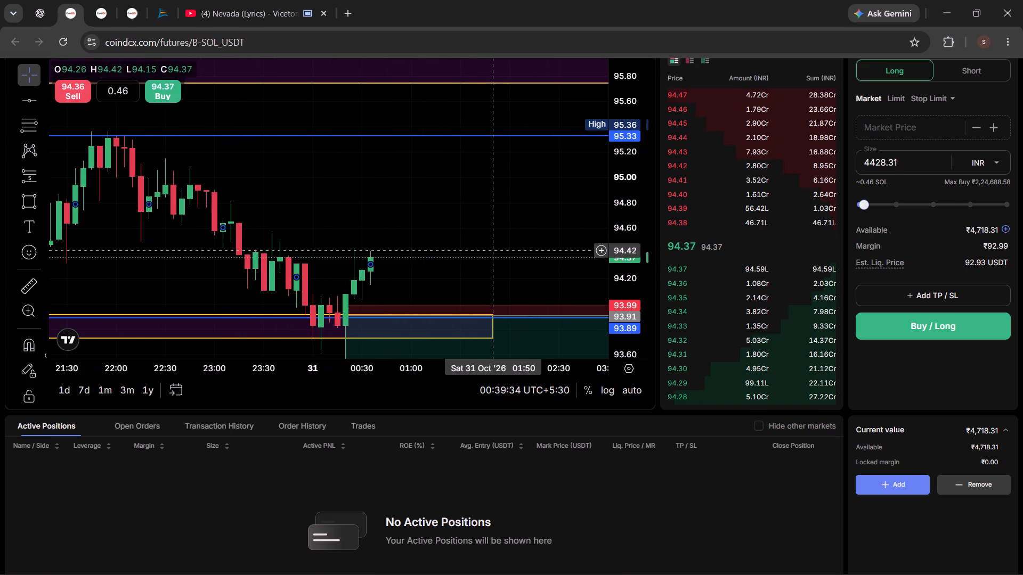
pyautogui.scroll(3, 421, 276)
pyautogui.scroll(-4, 353, 221)
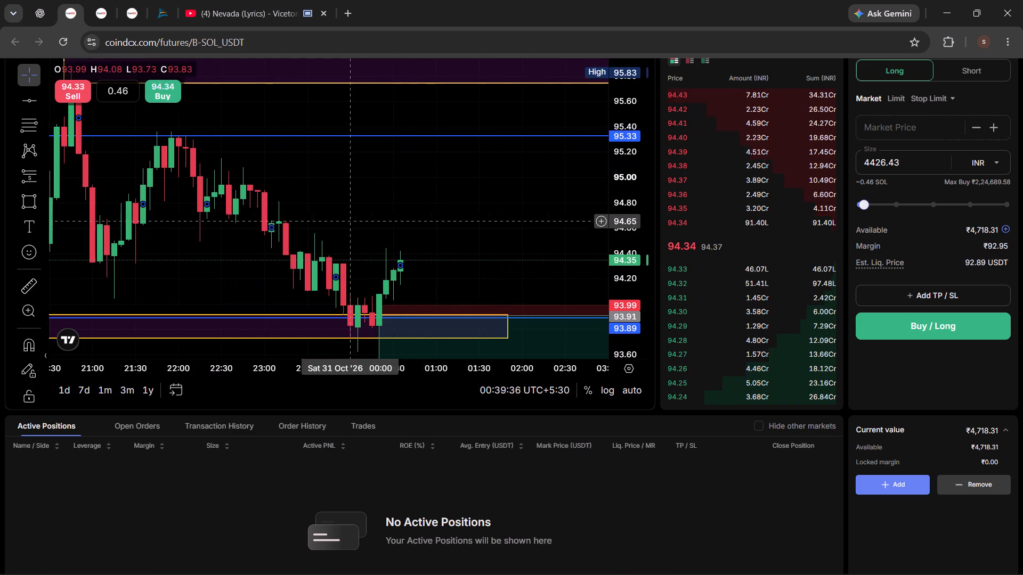
pyautogui.moveTo(415, 184); pyautogui.dragTo(415, 197)
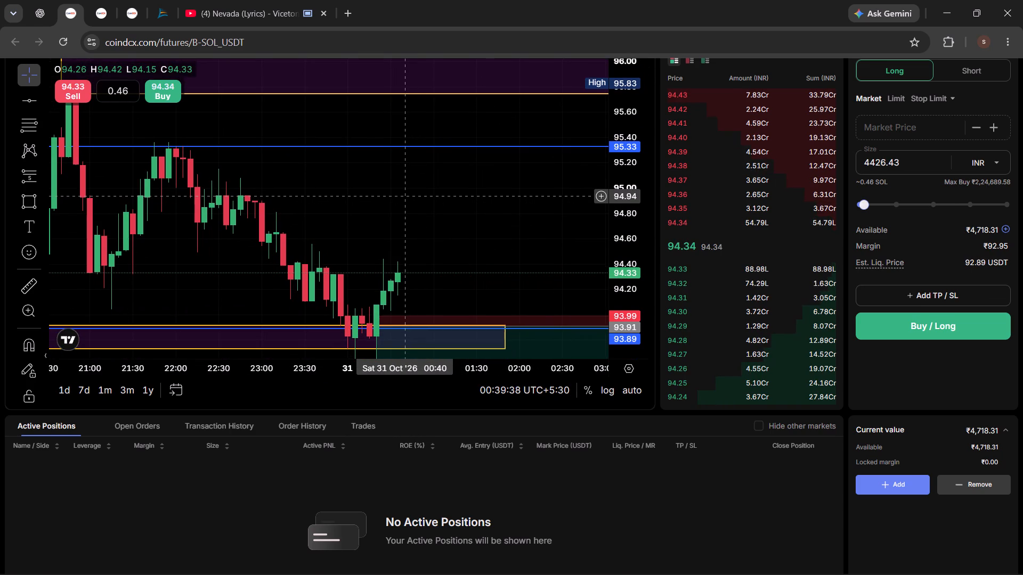
pyautogui.scroll(4, 404, 196)
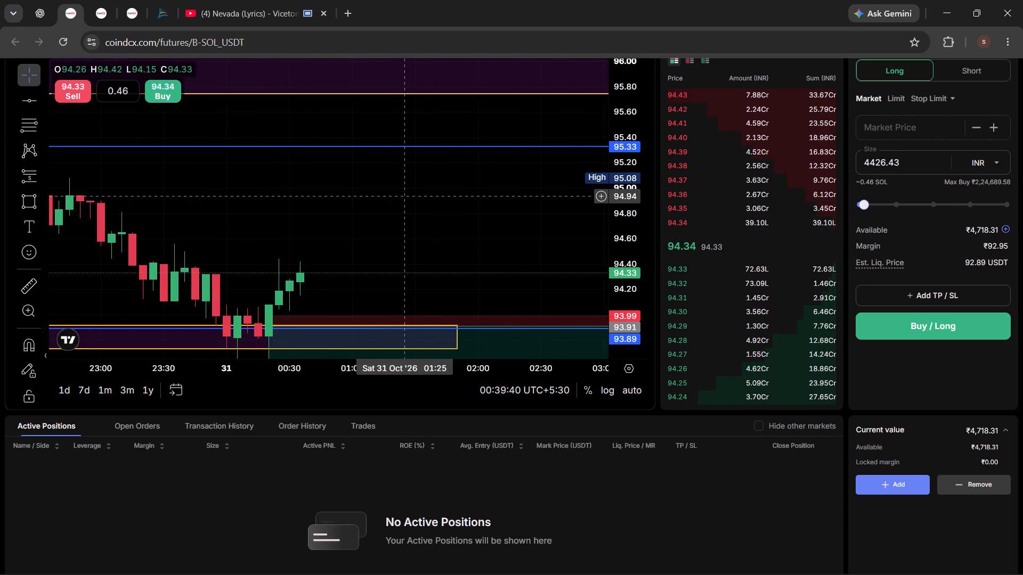
pyautogui.scroll(-7, 404, 196)
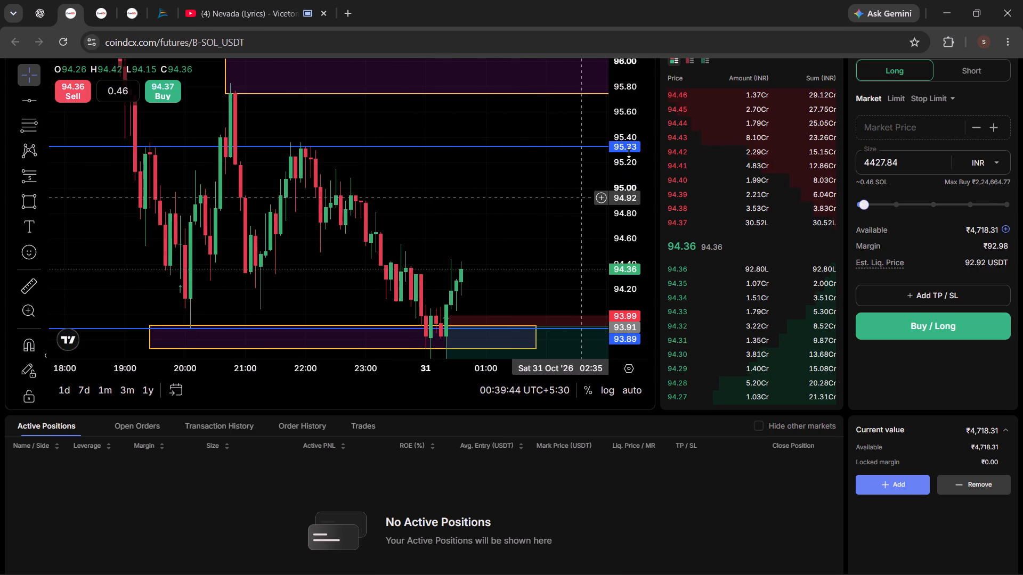
pyautogui.moveTo(629, 152); pyautogui.dragTo(625, 204)
pyautogui.scroll(4, 492, 250)
pyautogui.scroll(-4, 492, 250)
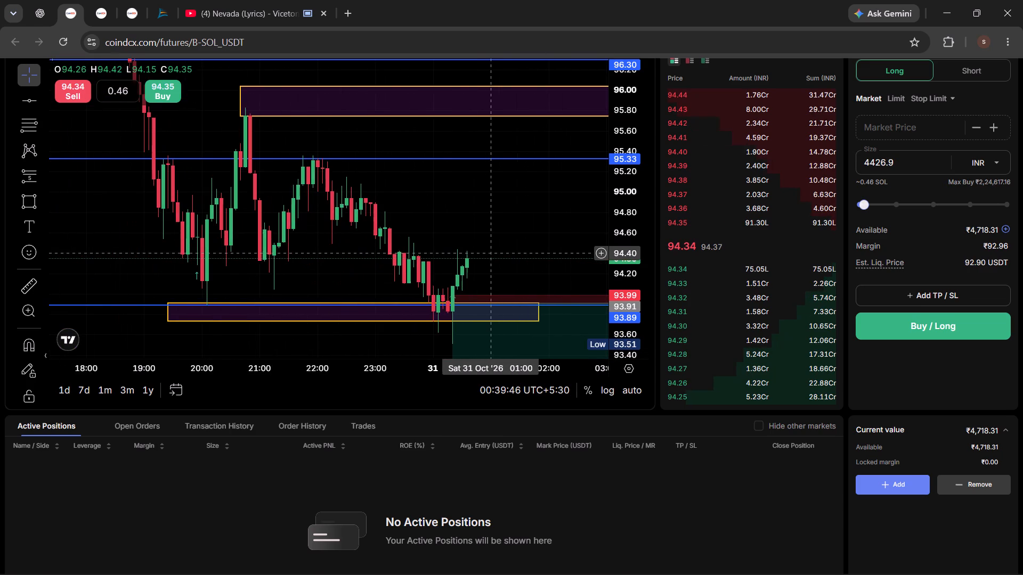
# Examine the wider SOL-USDT price history of 30 October against the 96.30, 95.33, 93.89 and 92.17 lines and the marked zones.
pyautogui.scroll(-4, 512, 224)
pyautogui.moveTo(532, 193); pyautogui.dragTo(530, 270)
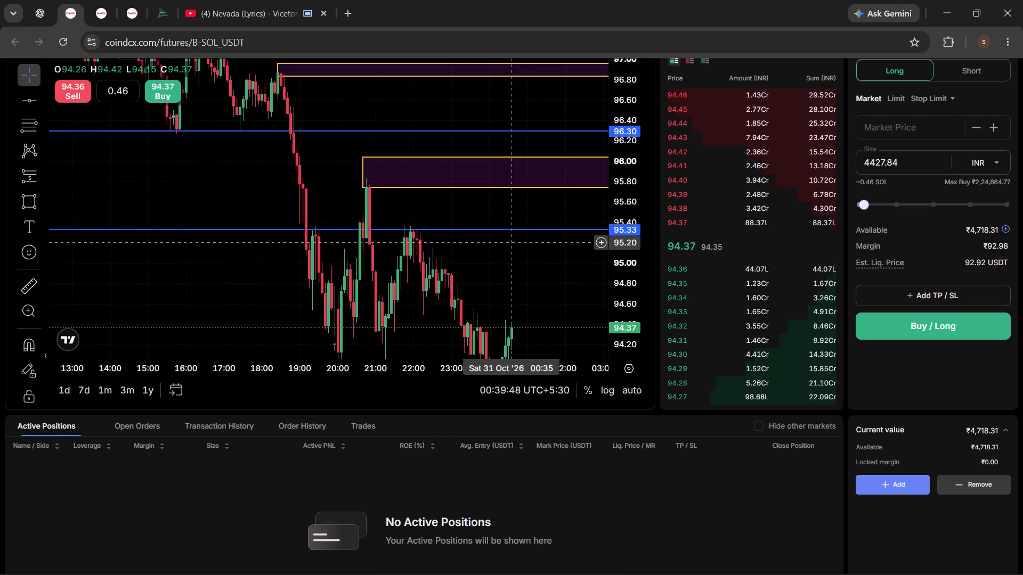
pyautogui.scroll(4, 508, 243)
pyautogui.moveTo(631, 144); pyautogui.dragTo(599, 262)
pyautogui.scroll(-19, 403, 286)
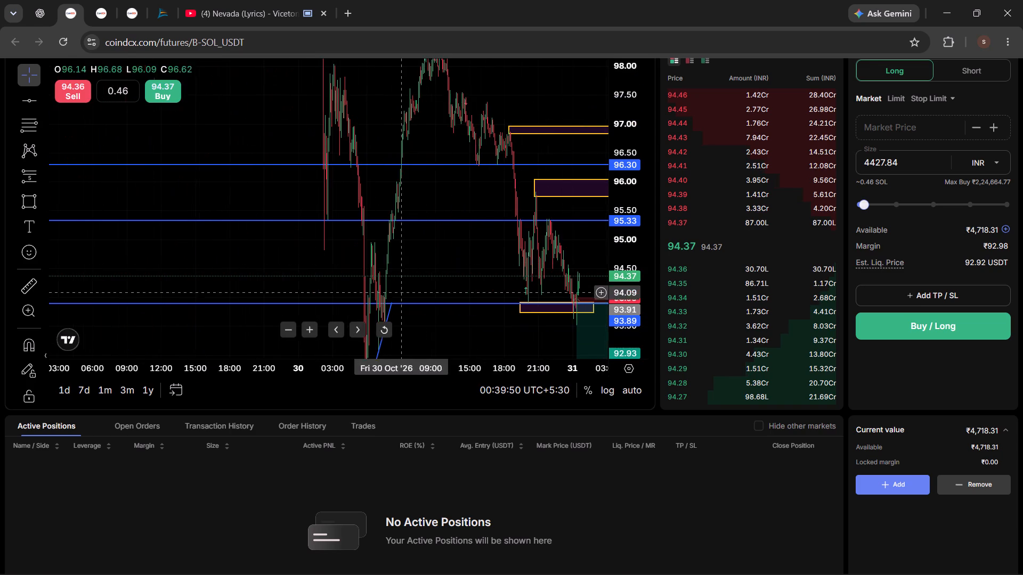
pyautogui.moveTo(539, 97); pyautogui.dragTo(396, 131)
pyautogui.moveTo(625, 120); pyautogui.dragTo(621, 261)
pyautogui.scroll(2, 464, 303)
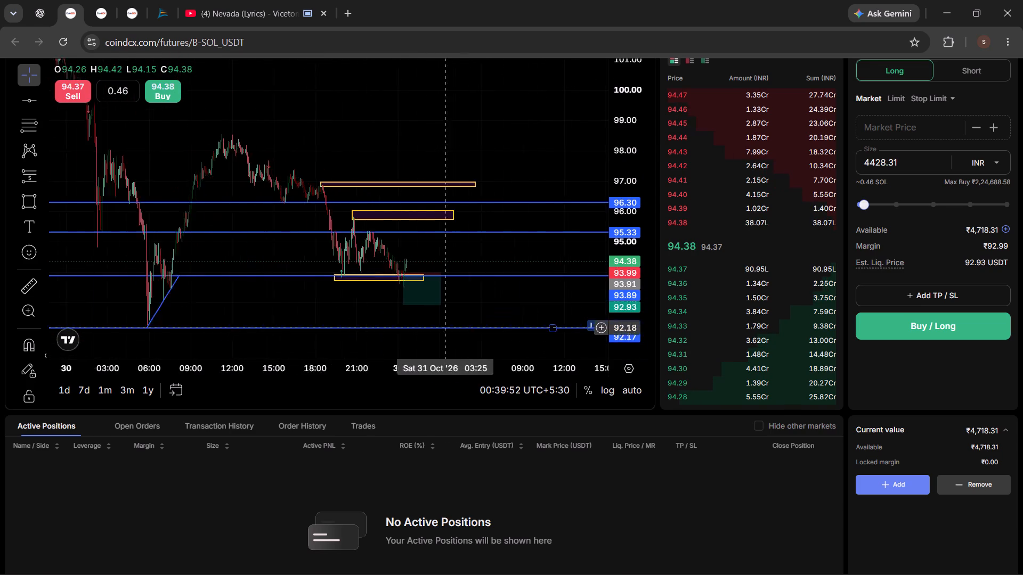
pyautogui.scroll(2, 444, 332)
pyautogui.scroll(9, 434, 277)
pyautogui.moveTo(309, 258); pyautogui.dragTo(509, 269)
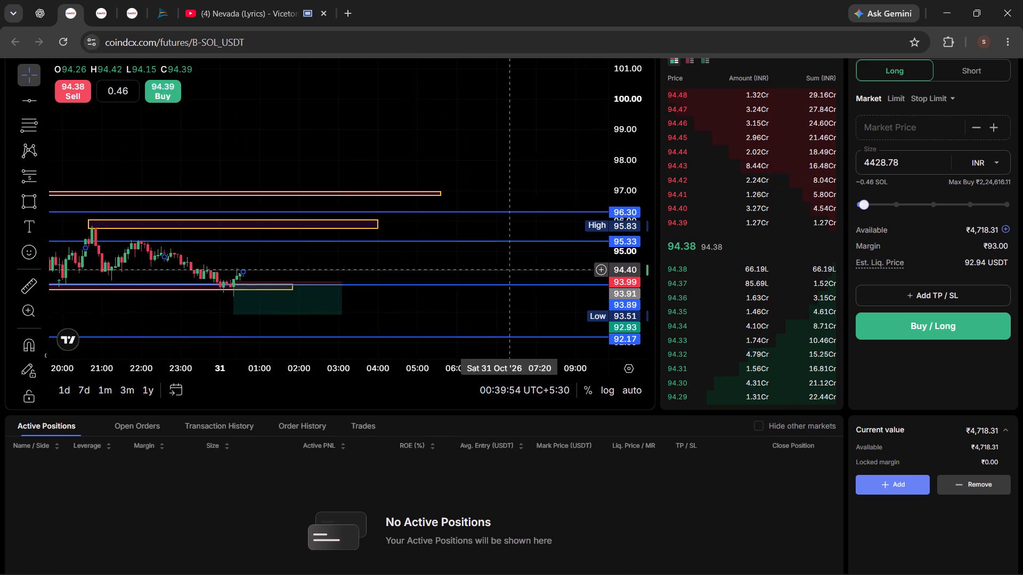
# Examine the latest SOL-USDT candles after midnight on 31 October relative to the short-position setup, the 95.33 and 96.30 lines, and the zone near 96.
pyautogui.moveTo(611, 251); pyautogui.dragTo(620, 166)
pyautogui.moveTo(622, 254); pyautogui.dragTo(611, 119)
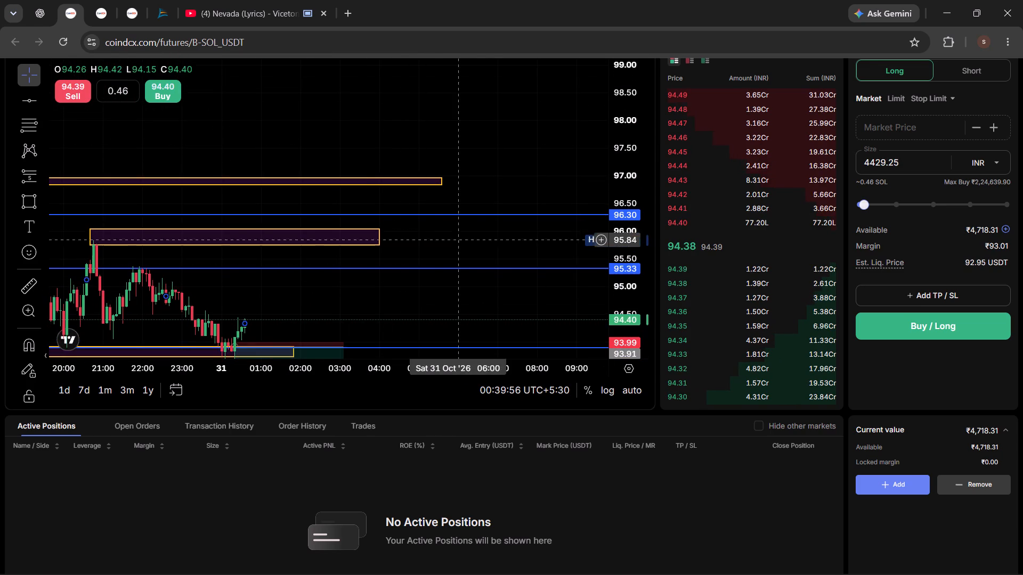
pyautogui.moveTo(460, 247); pyautogui.dragTo(580, 138)
pyautogui.scroll(4, 436, 250)
pyautogui.moveTo(367, 215); pyautogui.dragTo(521, 227)
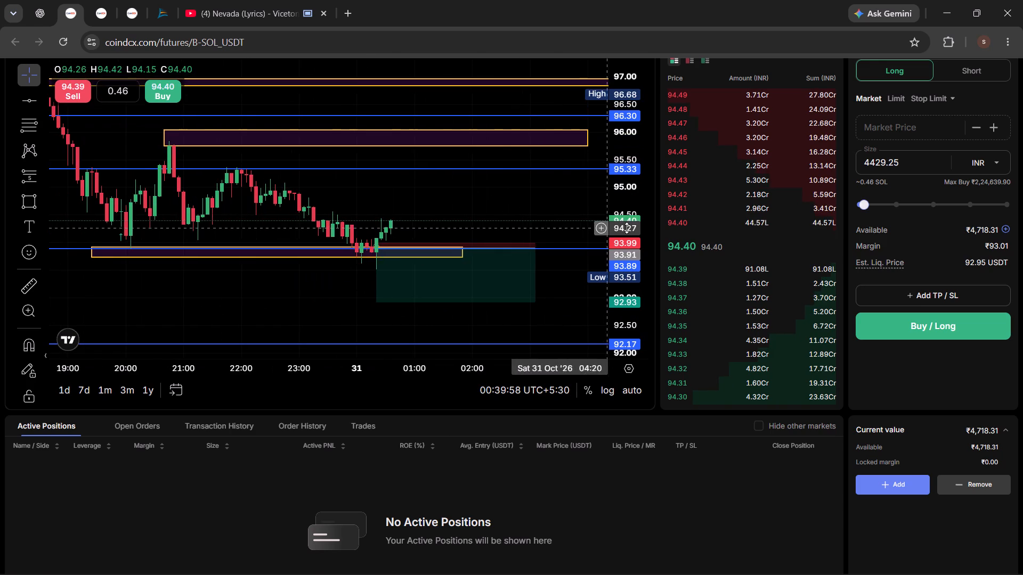
pyautogui.moveTo(627, 237); pyautogui.dragTo(640, 68)
pyautogui.scroll(3, 404, 215)
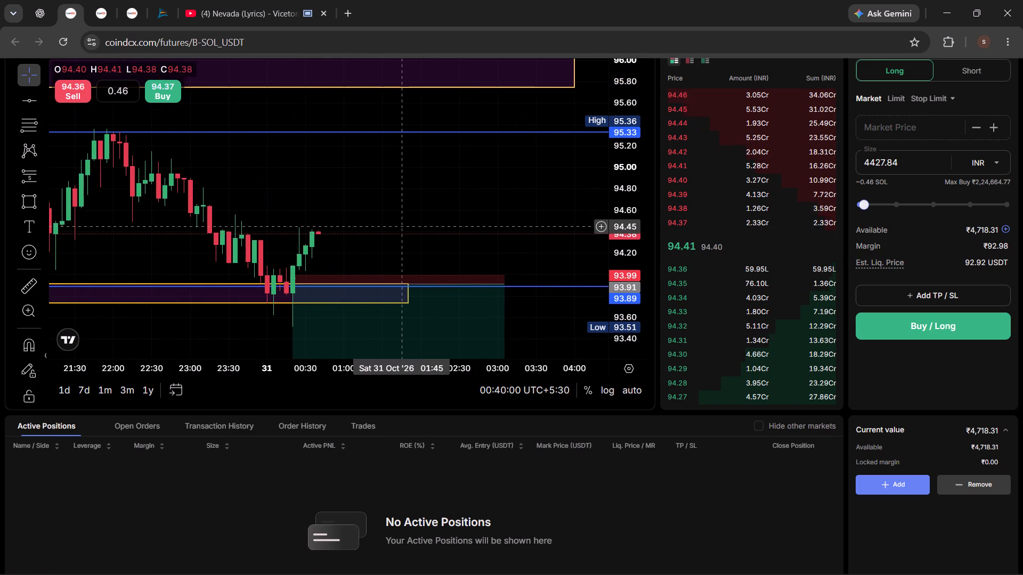
pyautogui.moveTo(368, 197); pyautogui.dragTo(575, 225)
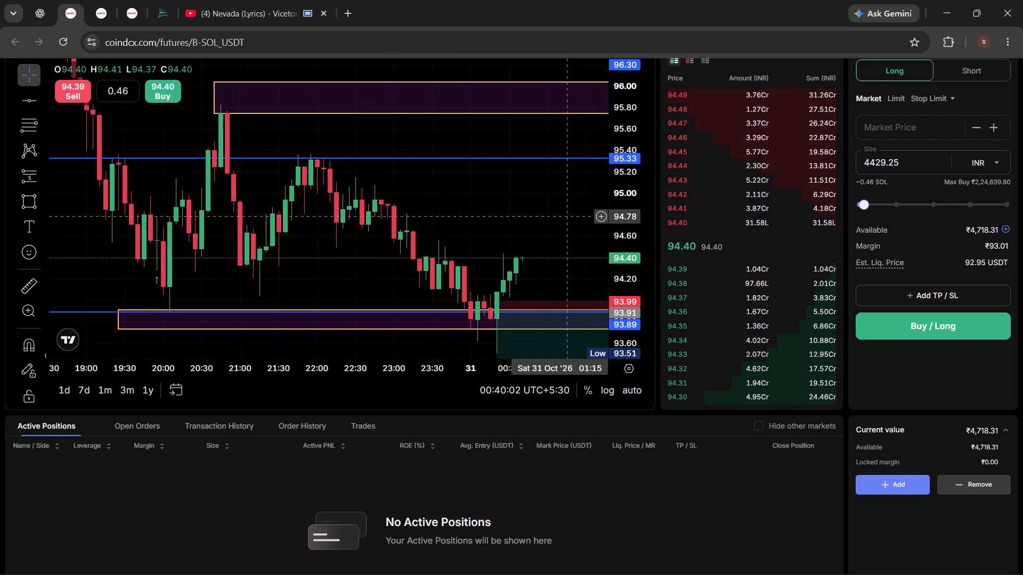
pyautogui.moveTo(457, 200); pyautogui.dragTo(487, 231)
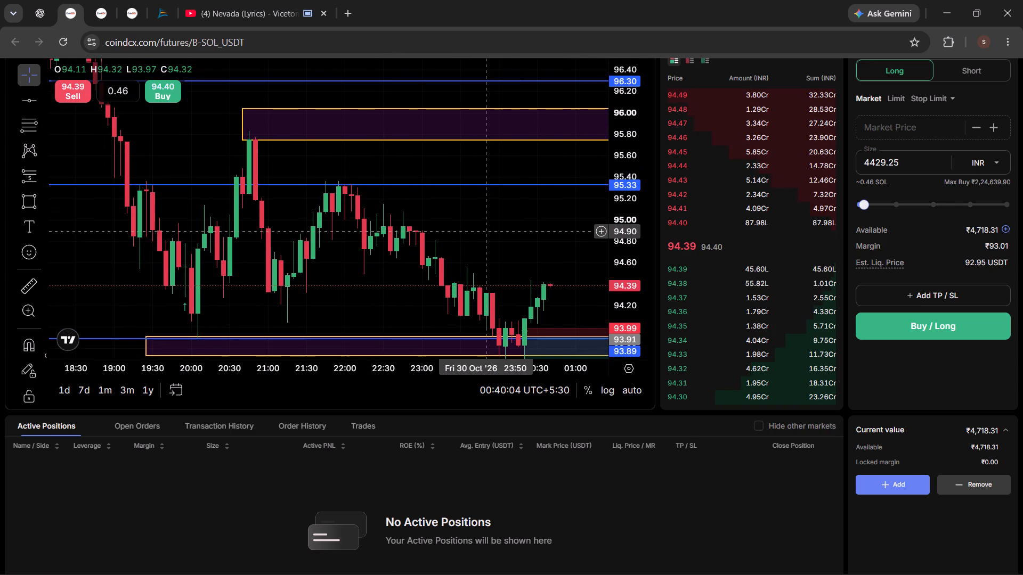
pyautogui.moveTo(487, 231); pyautogui.dragTo(488, 231)
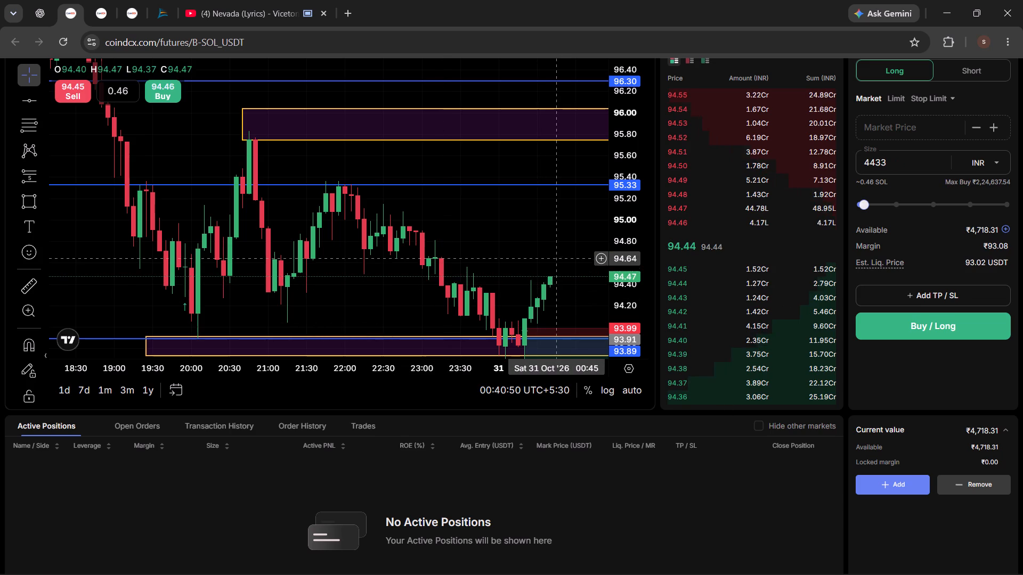
pyautogui.scroll(3, 564, 256)
pyautogui.scroll(-6, 564, 256)
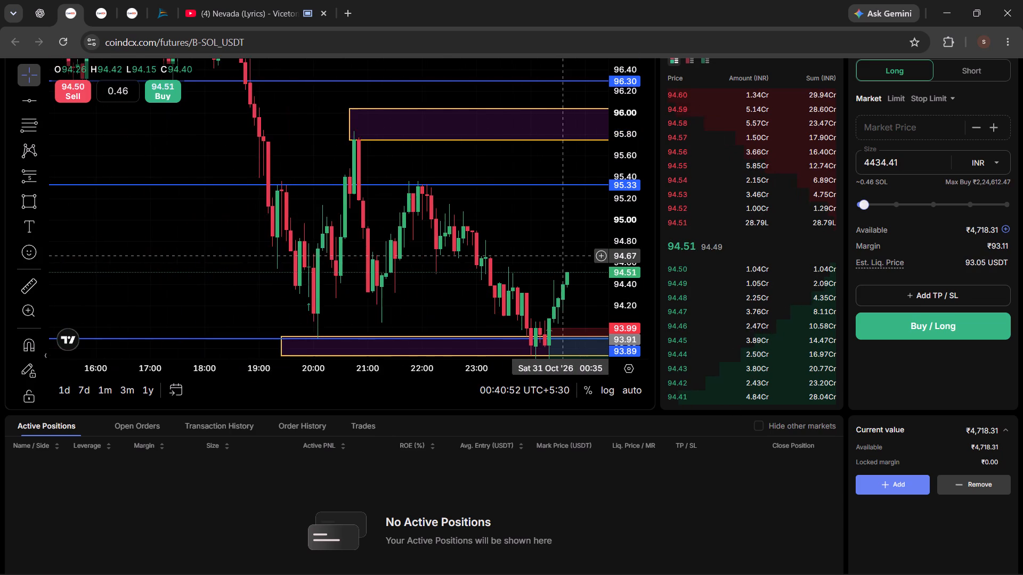
pyautogui.scroll(-1, 564, 256)
pyautogui.moveTo(582, 240); pyautogui.dragTo(504, 254)
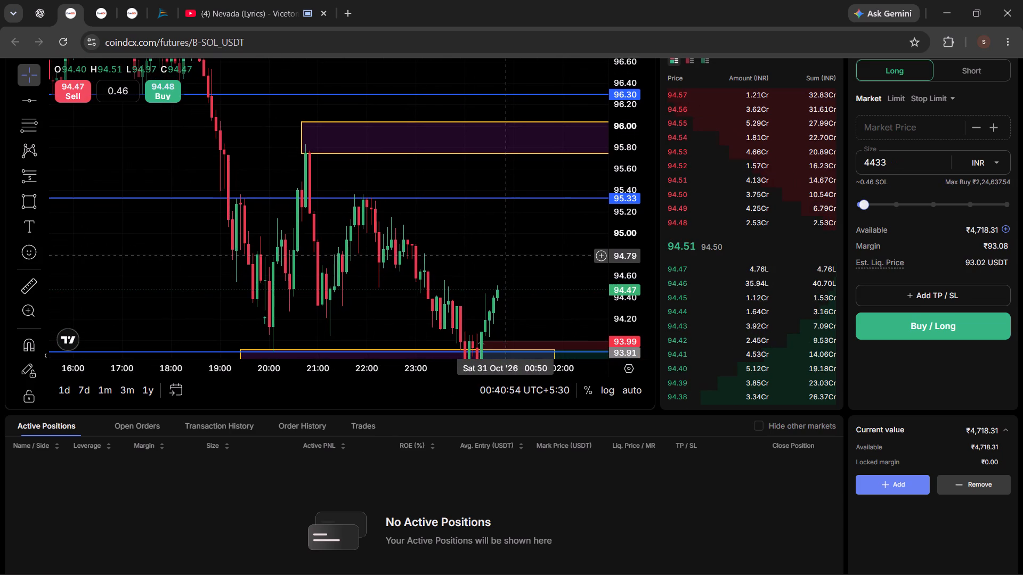
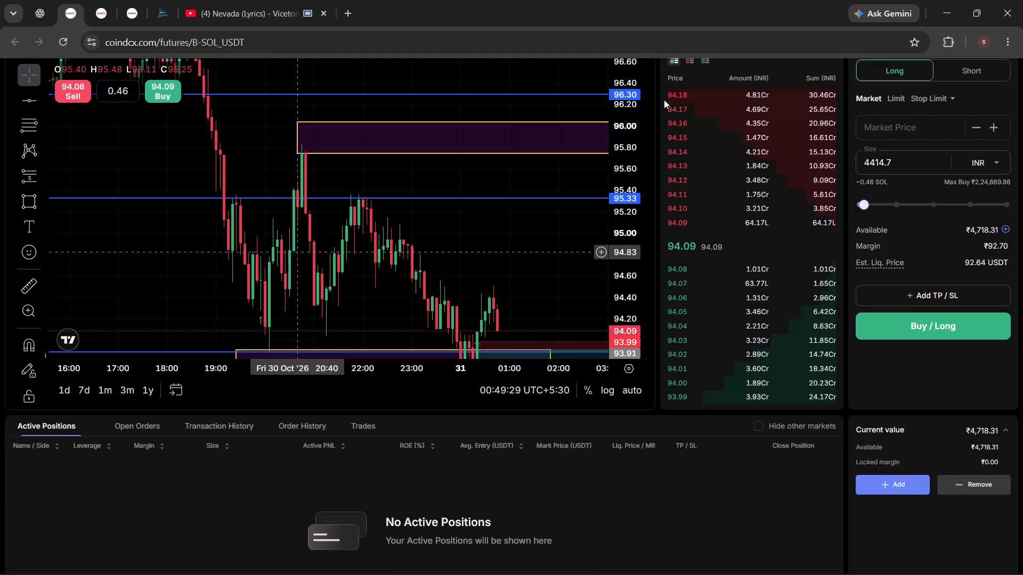
# Draw a descending trendline from the 20:45 swing high at 95.78 across the lower highs to about 94.14 near 01:30 on 31 October.
pyautogui.click(28, 104)
pyautogui.click(28, 103)
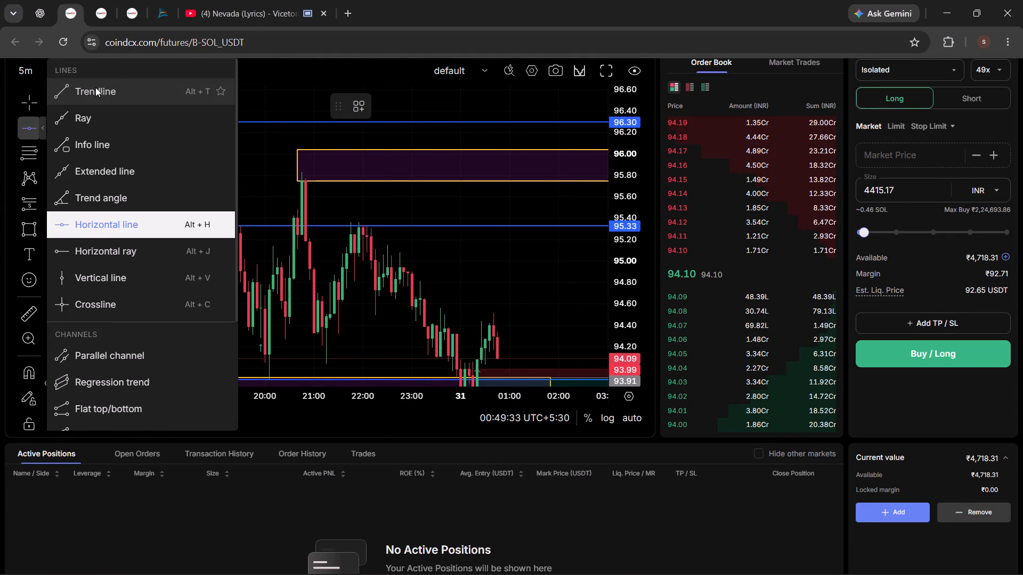
pyautogui.click(95, 87)
pyautogui.moveTo(302, 177); pyautogui.dragTo(487, 321)
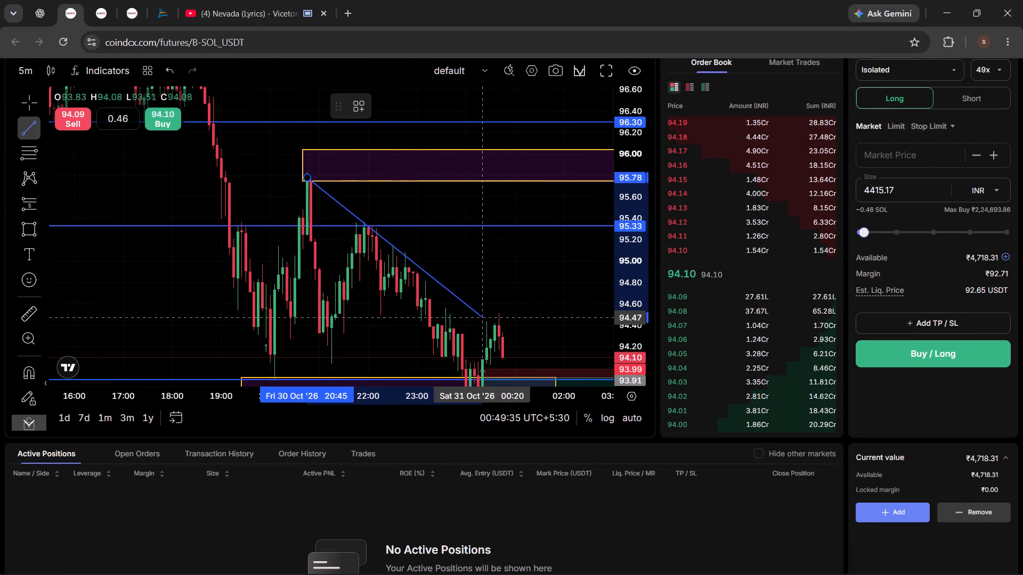
pyautogui.moveTo(487, 321); pyautogui.dragTo(538, 356)
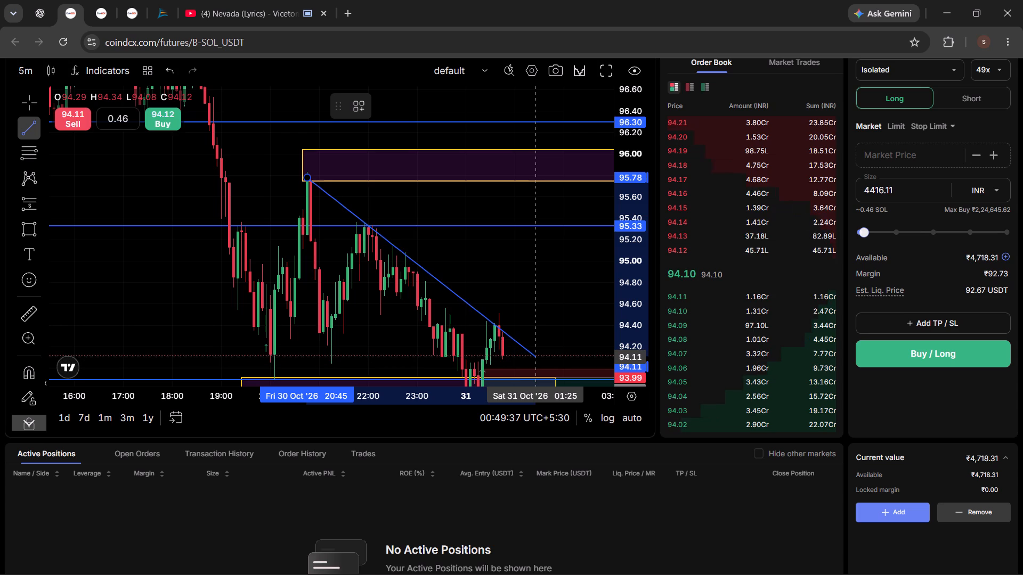
pyautogui.moveTo(538, 356); pyautogui.dragTo(538, 352)
pyautogui.click(539, 351)
# Resize the lower zone so its upper edge sits just below the 93.89 line and its lower edge at about 93.72.
pyautogui.moveTo(561, 309); pyautogui.dragTo(531, 249)
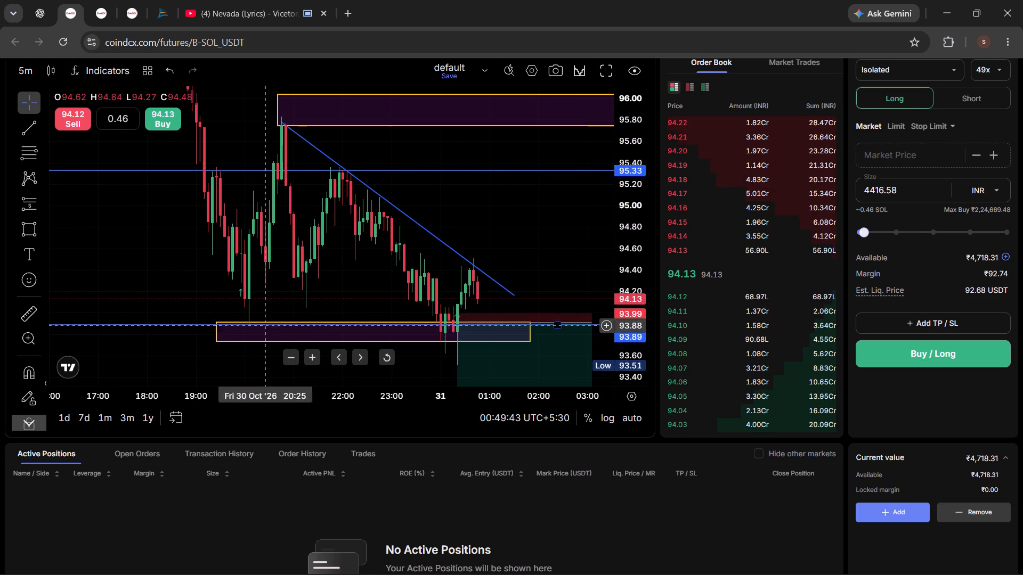
pyautogui.moveTo(218, 322); pyautogui.dragTo(215, 300)
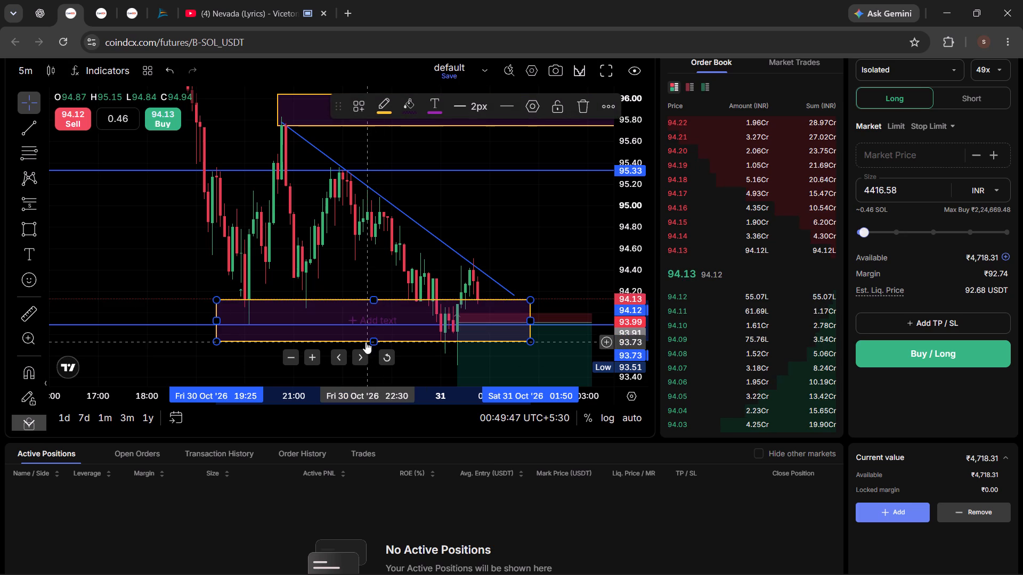
pyautogui.click(366, 342)
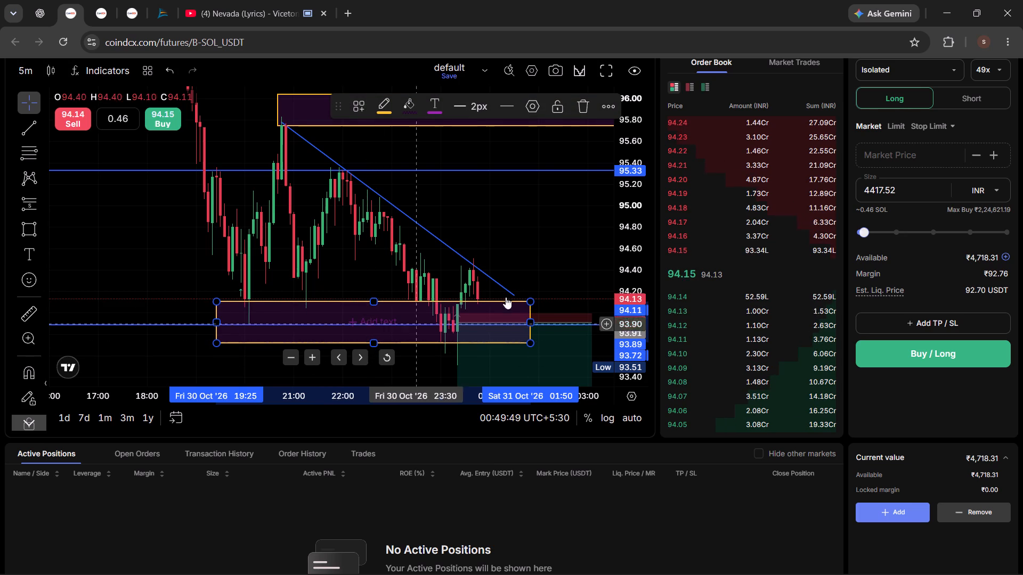
pyautogui.moveTo(531, 298); pyautogui.dragTo(527, 323)
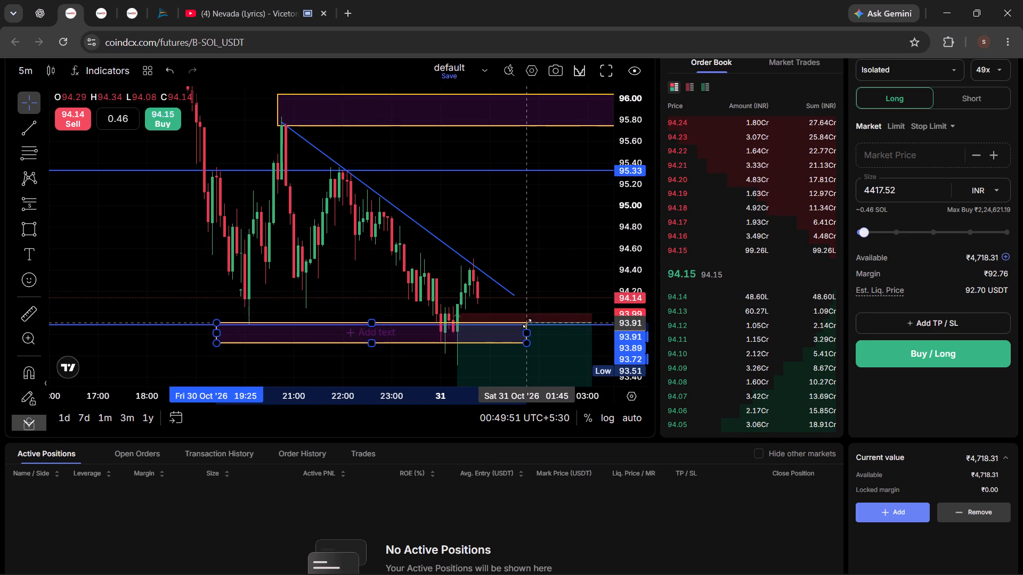
pyautogui.moveTo(527, 323); pyautogui.dragTo(530, 327)
pyautogui.click(546, 265)
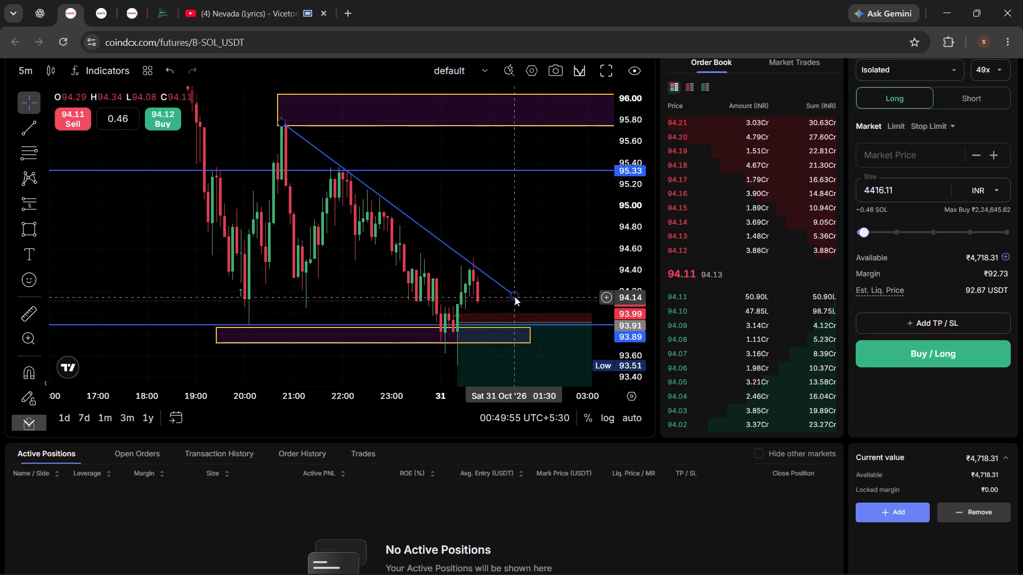
# Extend the descending trendline's lower end to about 93.84, past 02:30 on 31 October, keeping its start at the 95.78 high.
pyautogui.moveTo(515, 296); pyautogui.dragTo(571, 333)
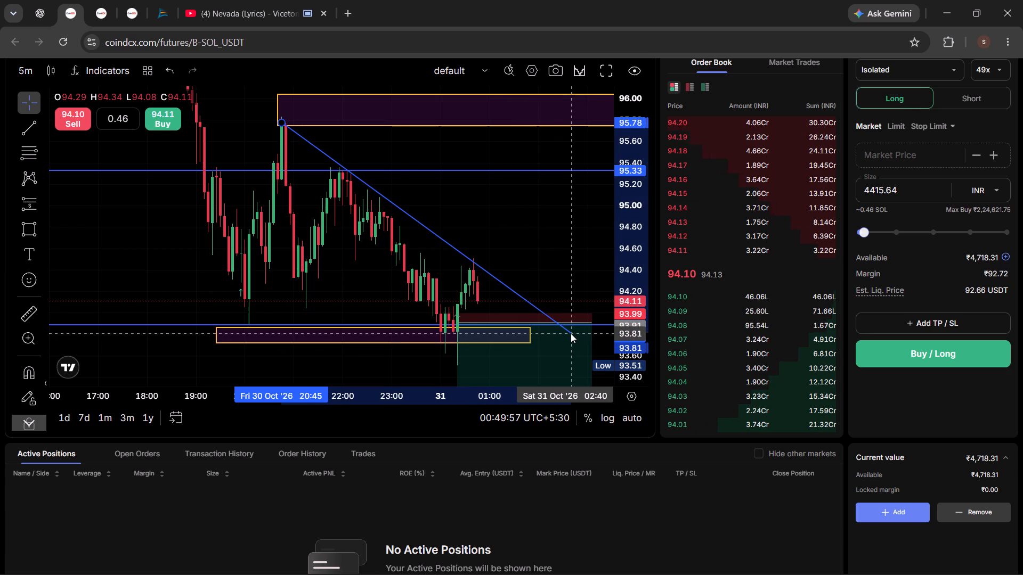
pyautogui.moveTo(571, 333); pyautogui.dragTo(568, 330)
pyautogui.click(568, 330)
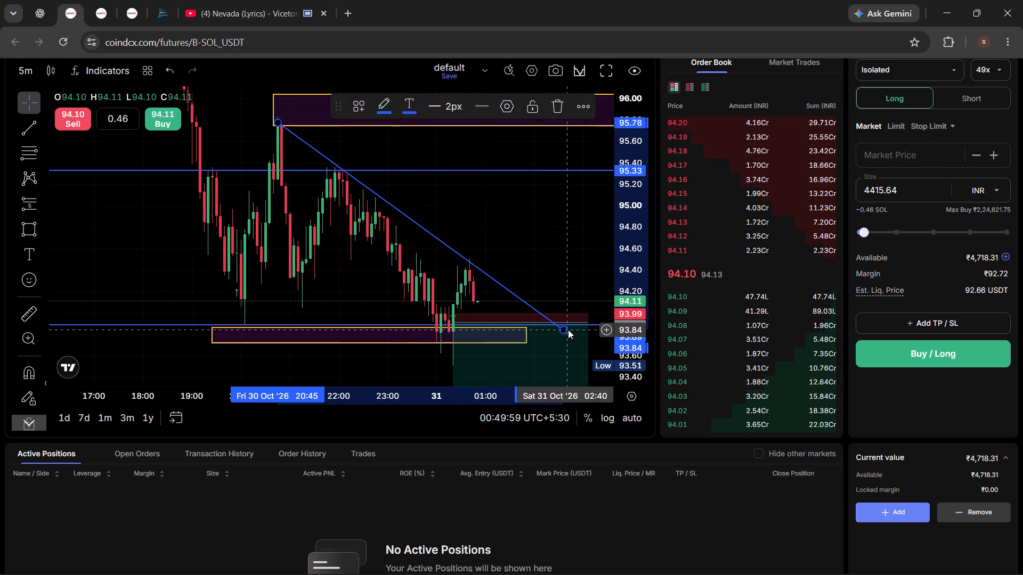
pyautogui.click(557, 249)
pyautogui.moveTo(575, 252); pyautogui.dragTo(532, 247)
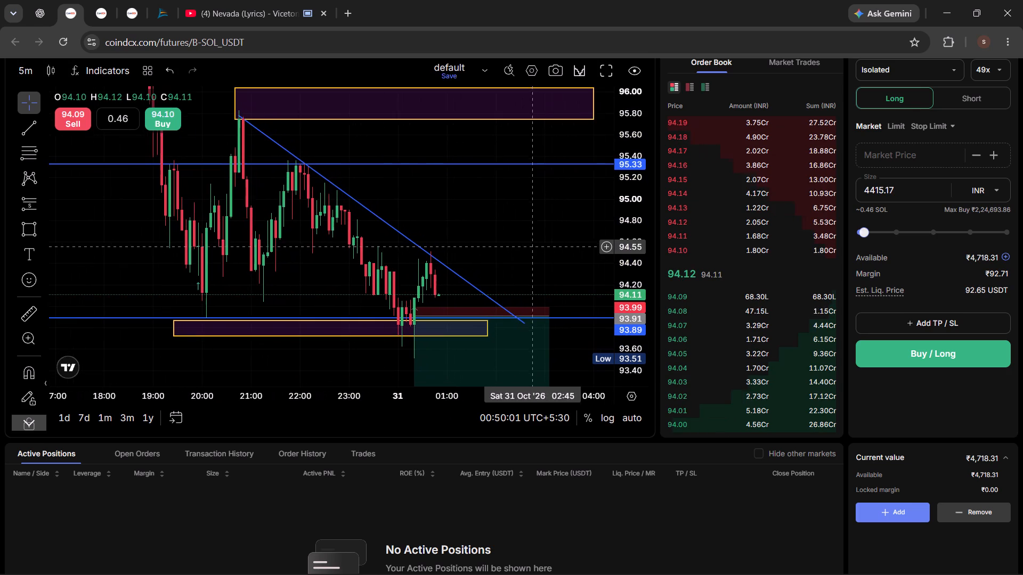
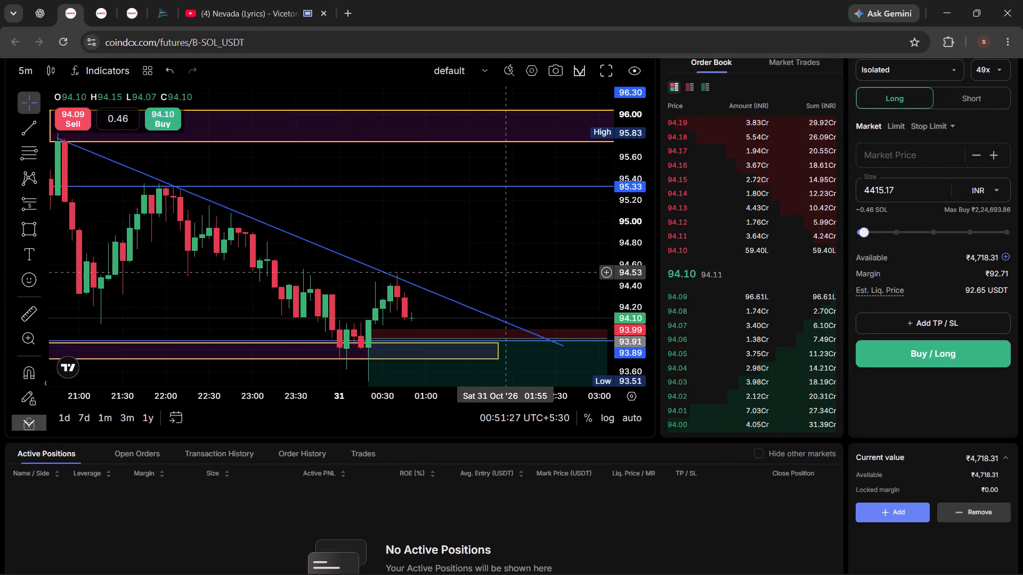
# Examine the 5-minute price action against the descending trendline, the 95.33 and 93.89 lines and the lower zone, both close up and in wider context.
pyautogui.scroll(-5, 507, 273)
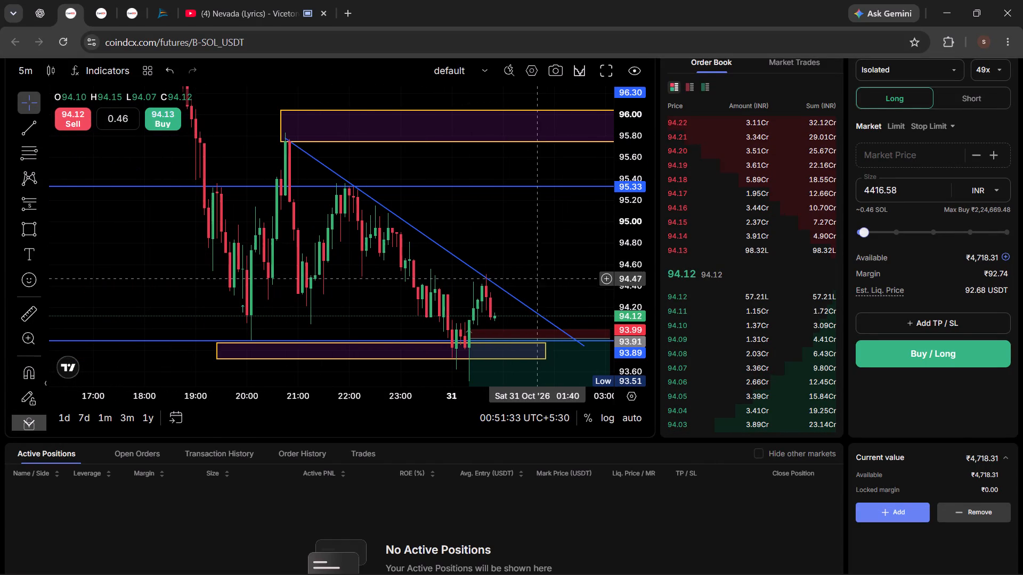
pyautogui.scroll(10, 539, 279)
pyautogui.moveTo(417, 246); pyautogui.dragTo(500, 259)
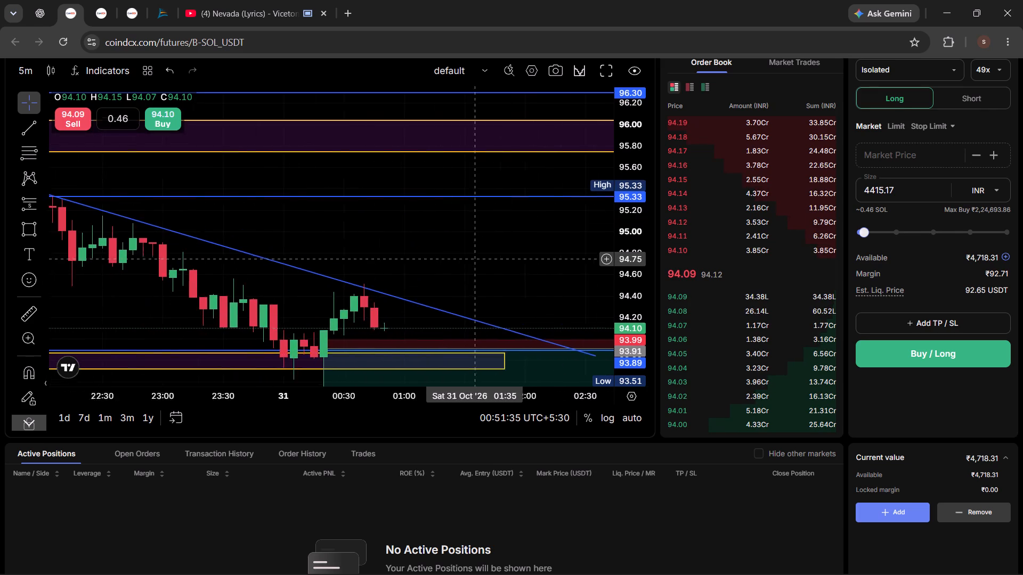
pyautogui.moveTo(500, 259); pyautogui.dragTo(567, 262)
pyautogui.moveTo(634, 275); pyautogui.dragTo(622, 168)
pyautogui.scroll(-4, 527, 257)
pyautogui.moveTo(547, 283); pyautogui.dragTo(548, 276)
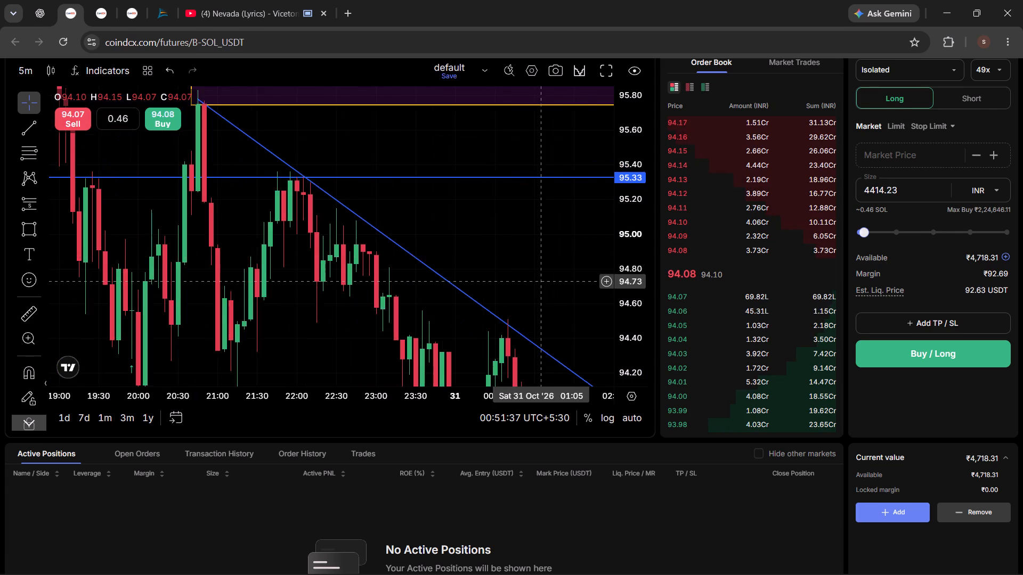
pyautogui.moveTo(548, 276); pyautogui.dragTo(516, 150)
pyautogui.moveTo(556, 236); pyautogui.dragTo(554, 176)
pyautogui.scroll(3, 535, 187)
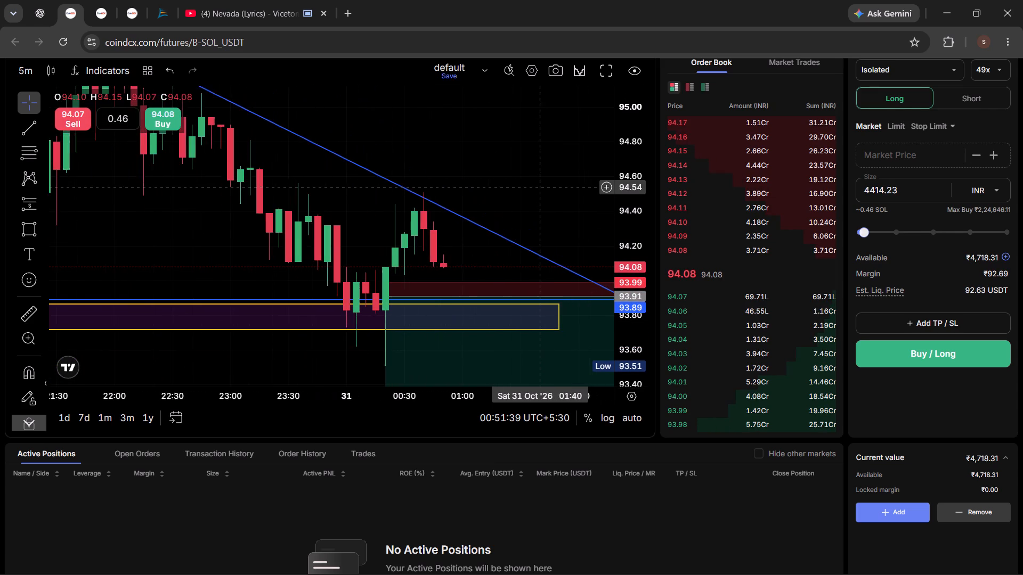
pyautogui.scroll(2, 535, 187)
pyautogui.scroll(-4, 565, 190)
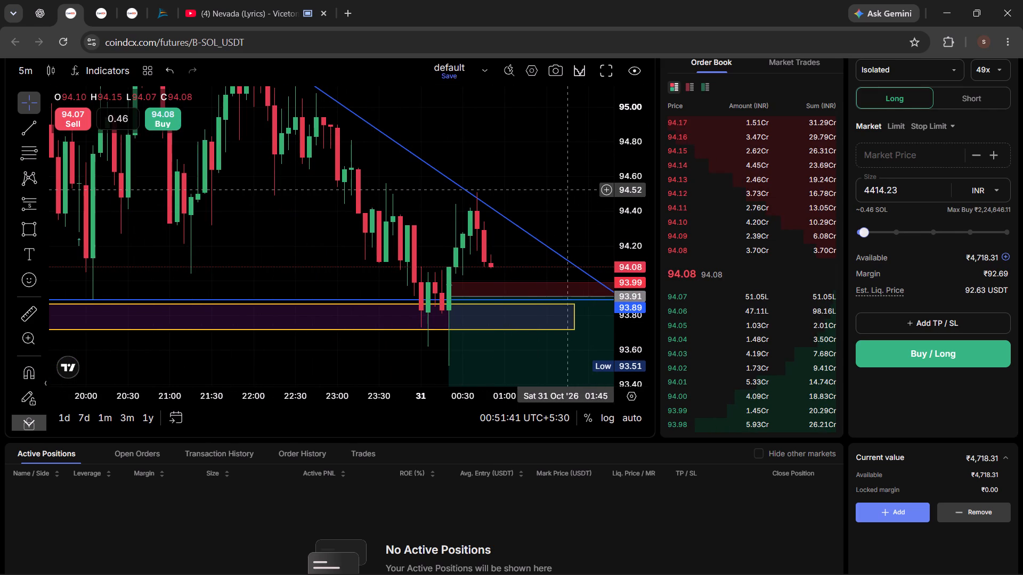
pyautogui.scroll(-3, 565, 190)
pyautogui.moveTo(635, 147); pyautogui.dragTo(636, 265)
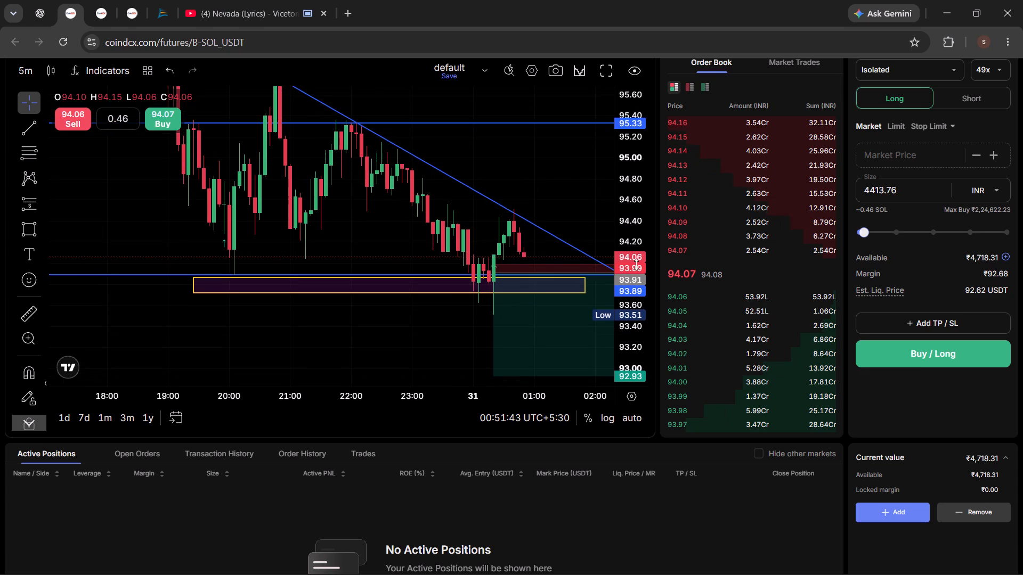
pyautogui.moveTo(636, 265); pyautogui.dragTo(636, 265)
pyautogui.scroll(2, 531, 185)
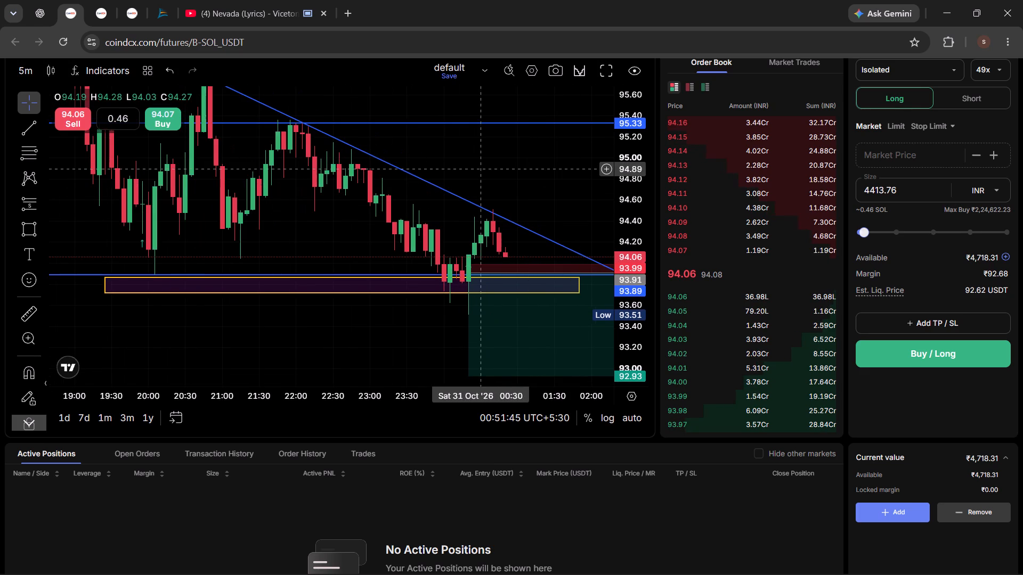
pyautogui.moveTo(457, 166); pyautogui.dragTo(449, 201)
pyautogui.scroll(-1, 469, 200)
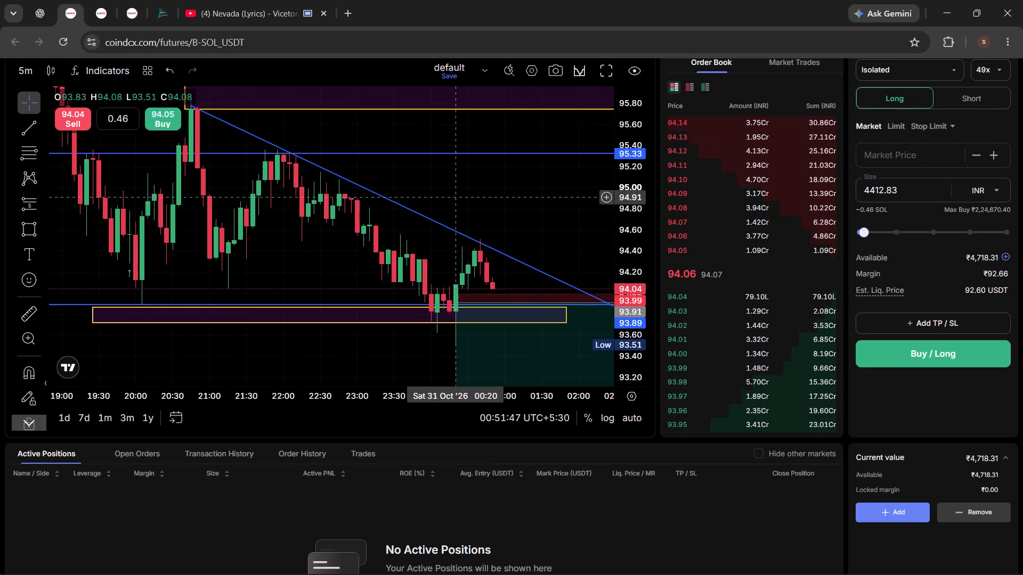
pyautogui.scroll(-2, 528, 195)
pyautogui.moveTo(623, 169); pyautogui.dragTo(632, 218)
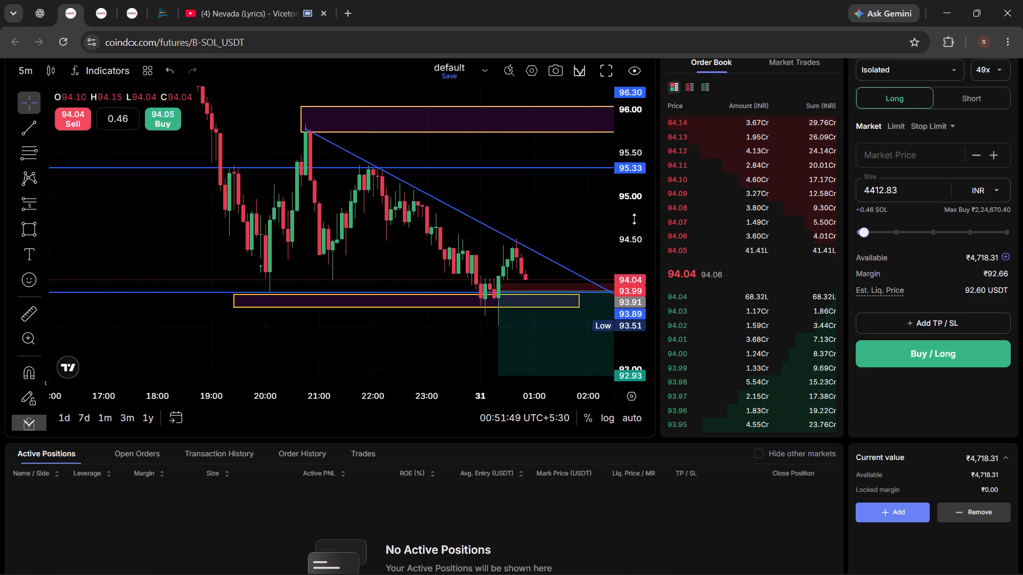
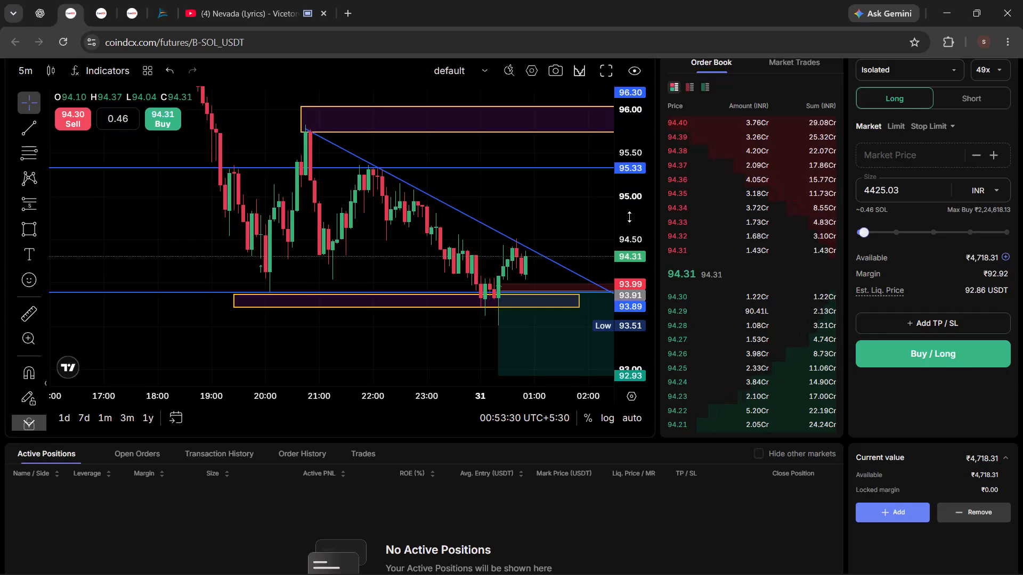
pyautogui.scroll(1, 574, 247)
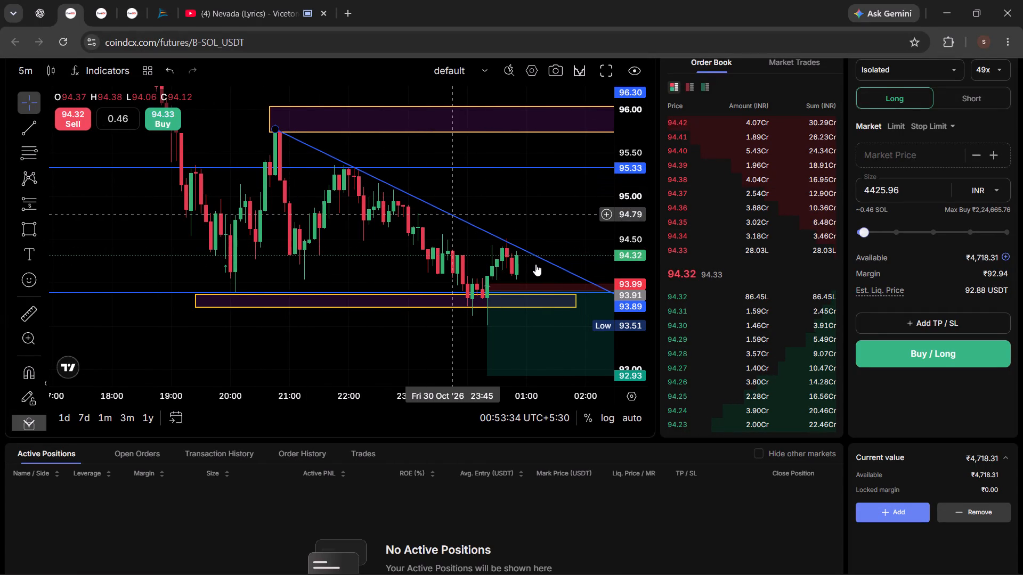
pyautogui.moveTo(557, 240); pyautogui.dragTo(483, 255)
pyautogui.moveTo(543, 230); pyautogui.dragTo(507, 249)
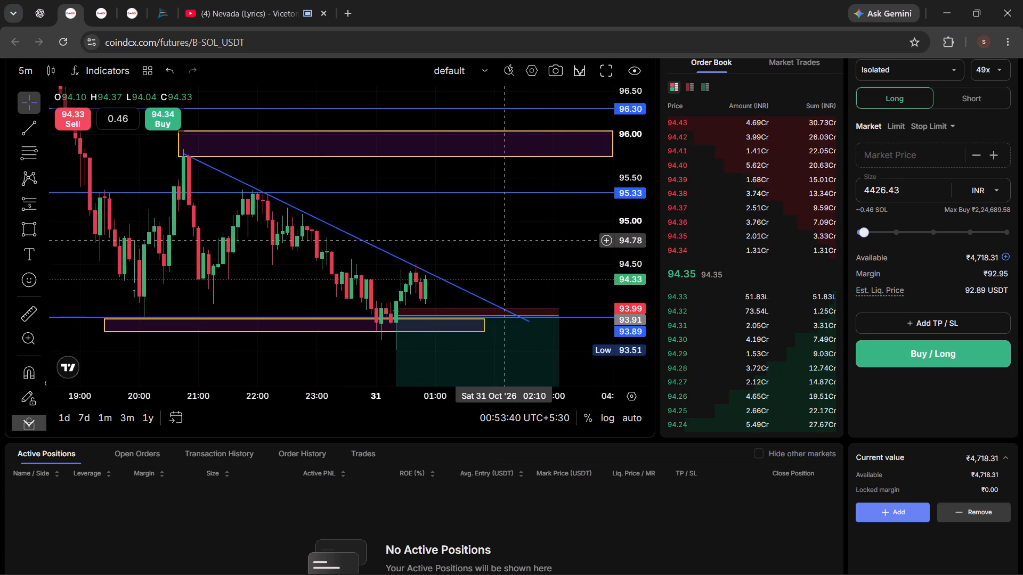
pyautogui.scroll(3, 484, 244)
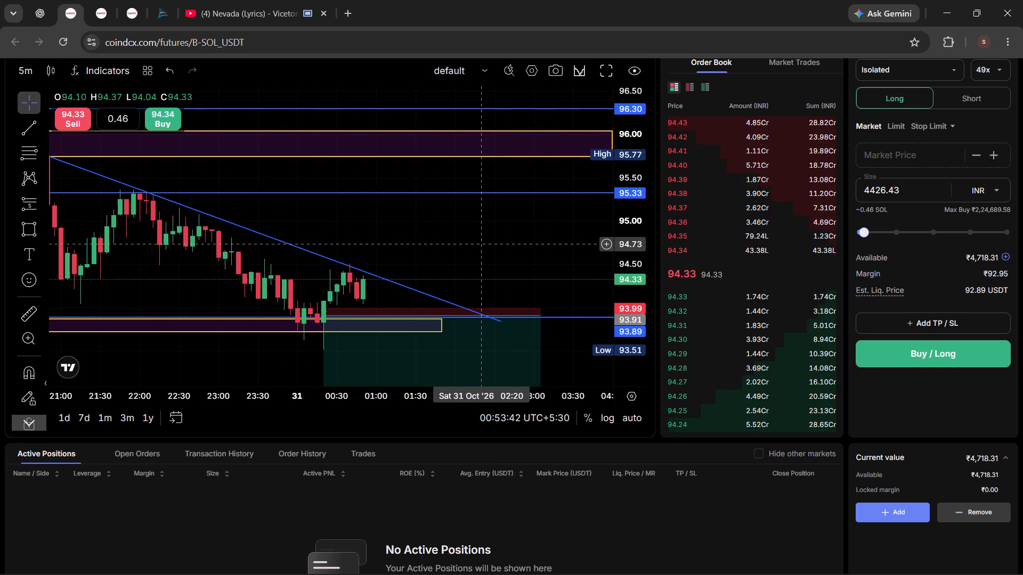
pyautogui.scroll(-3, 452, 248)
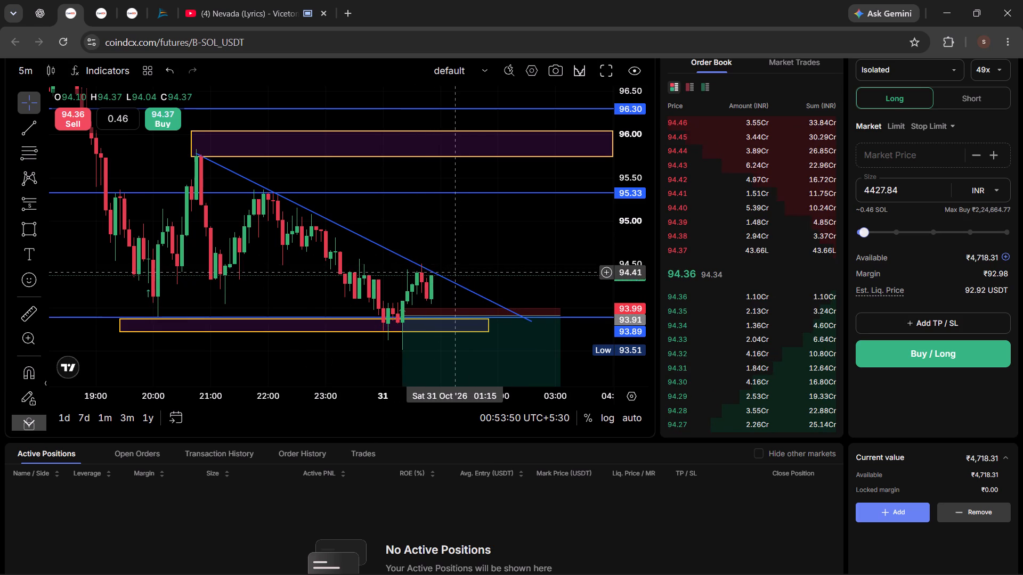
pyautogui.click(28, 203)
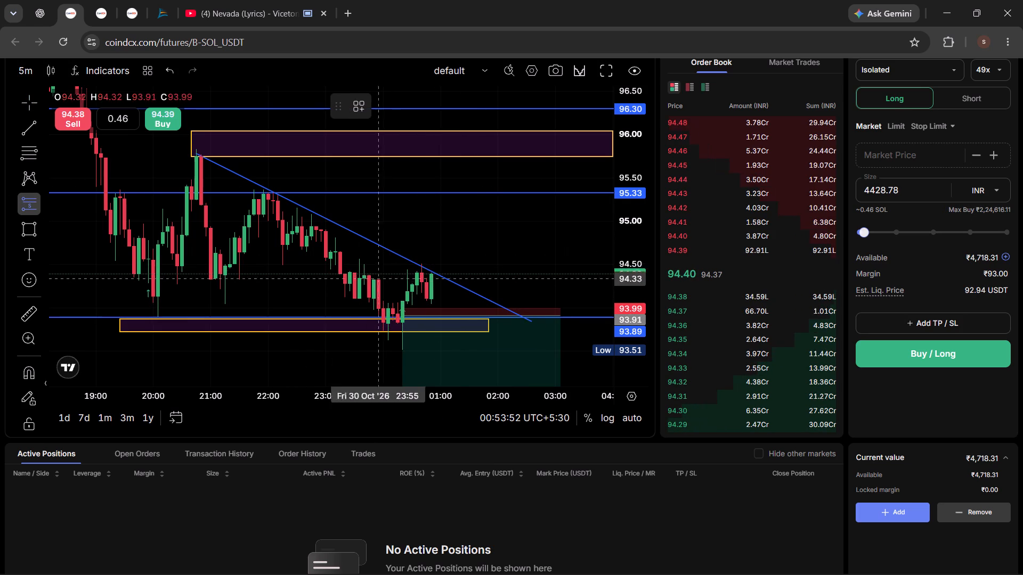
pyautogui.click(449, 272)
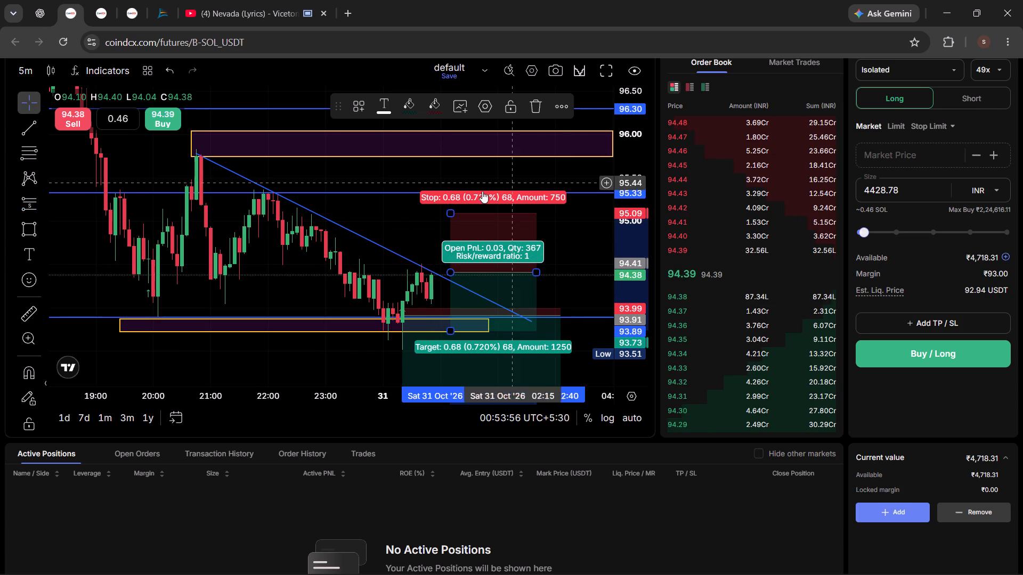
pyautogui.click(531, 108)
# Place a long position beside the descending trendline with entry about 94.43, target about 95.71 and stop about 94.06, extending it to 04:10.
pyautogui.click(27, 203)
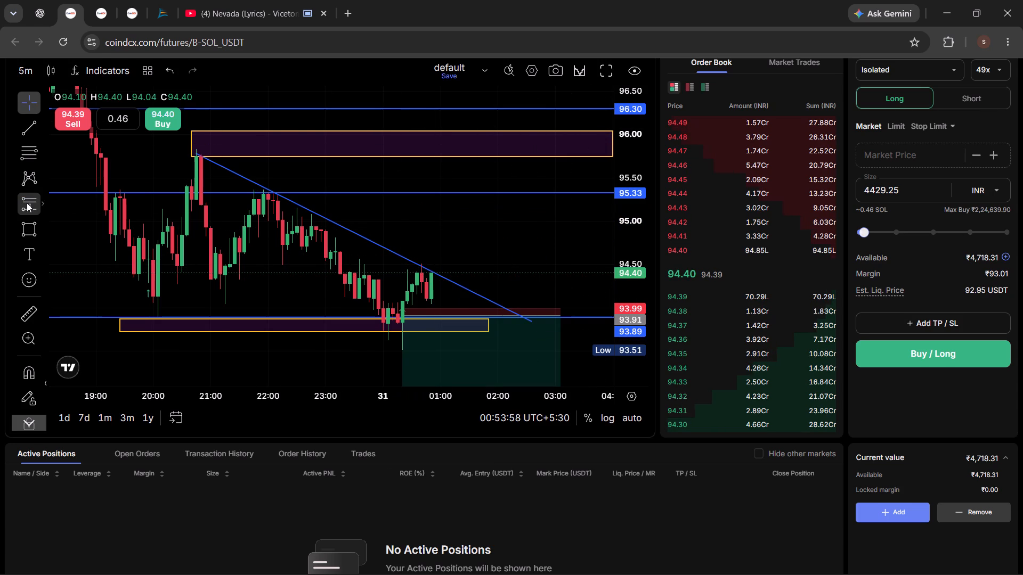
pyautogui.click(102, 103)
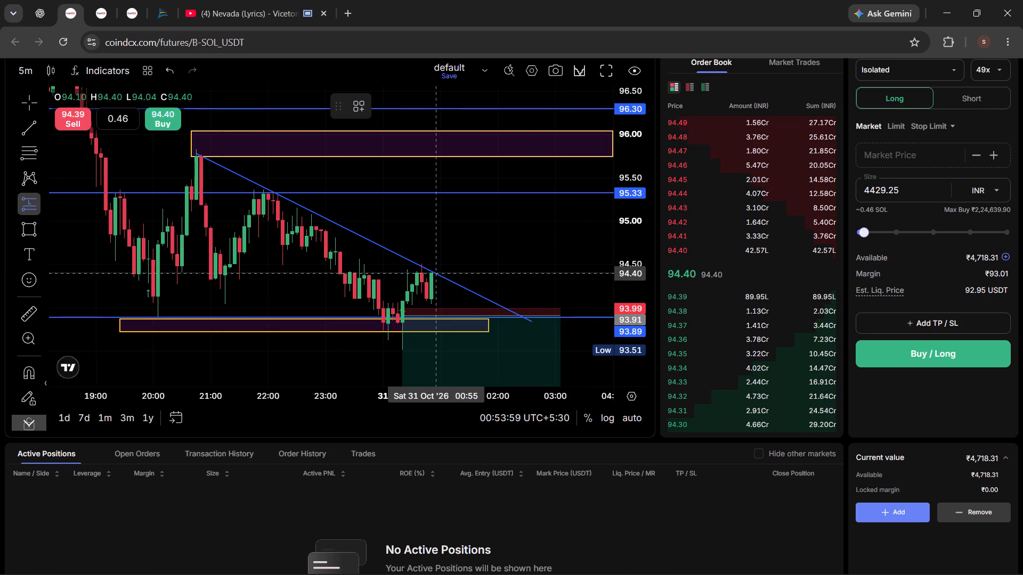
pyautogui.click(441, 270)
pyautogui.moveTo(442, 209); pyautogui.dragTo(452, 154)
pyautogui.click(445, 155)
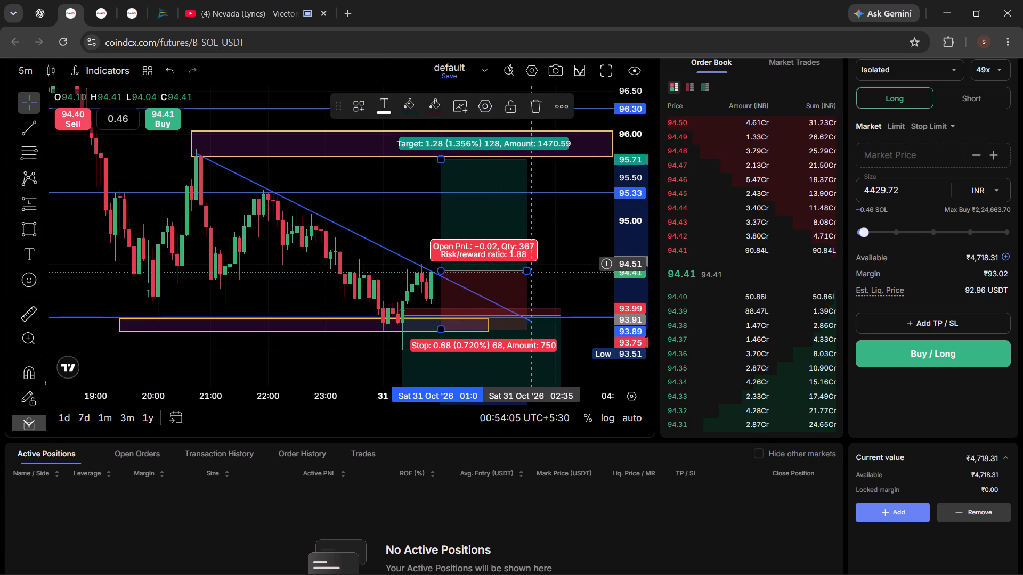
pyautogui.moveTo(530, 264); pyautogui.dragTo(499, 260)
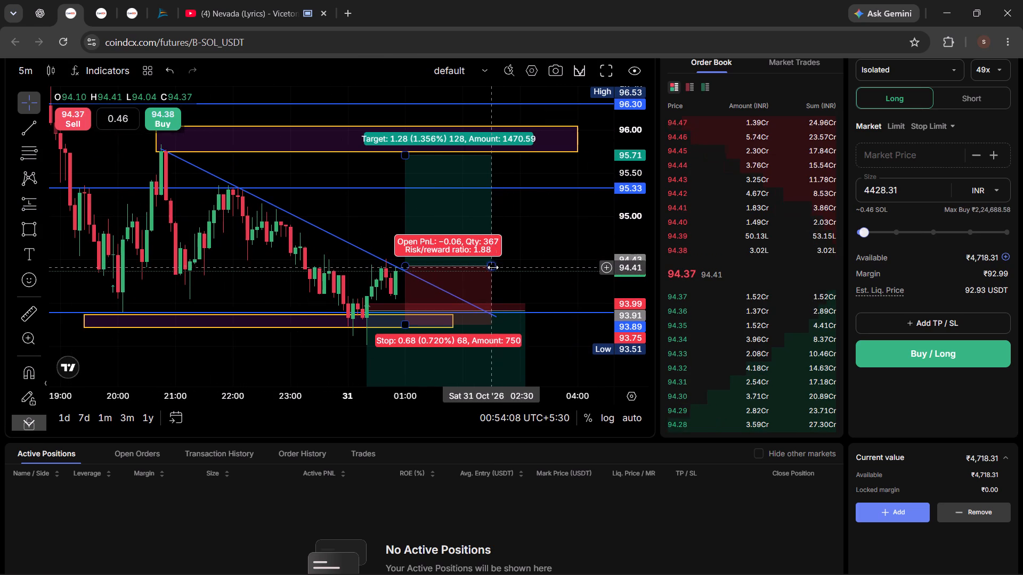
pyautogui.moveTo(493, 267); pyautogui.dragTo(586, 276)
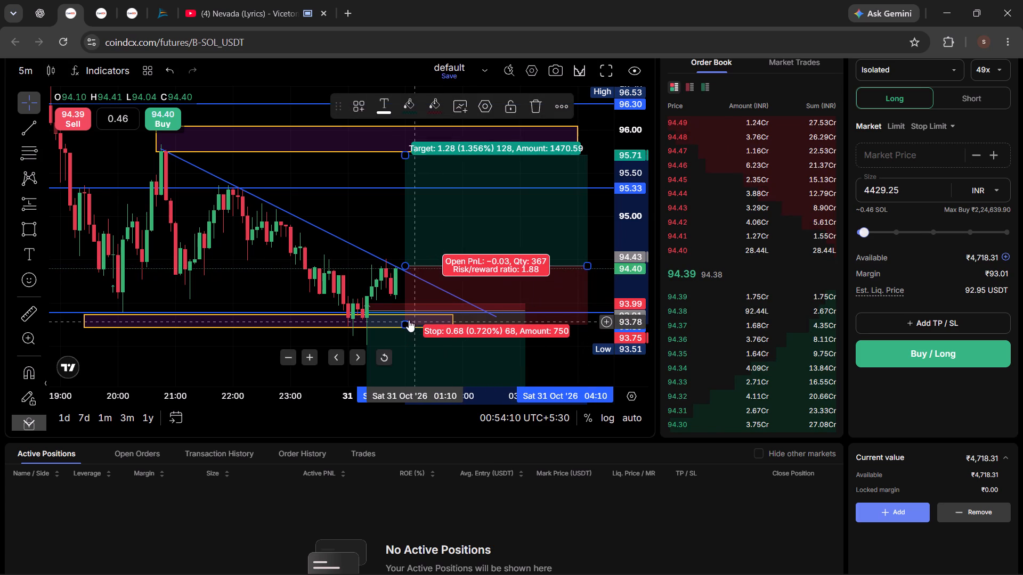
pyautogui.moveTo(407, 322); pyautogui.dragTo(435, 297)
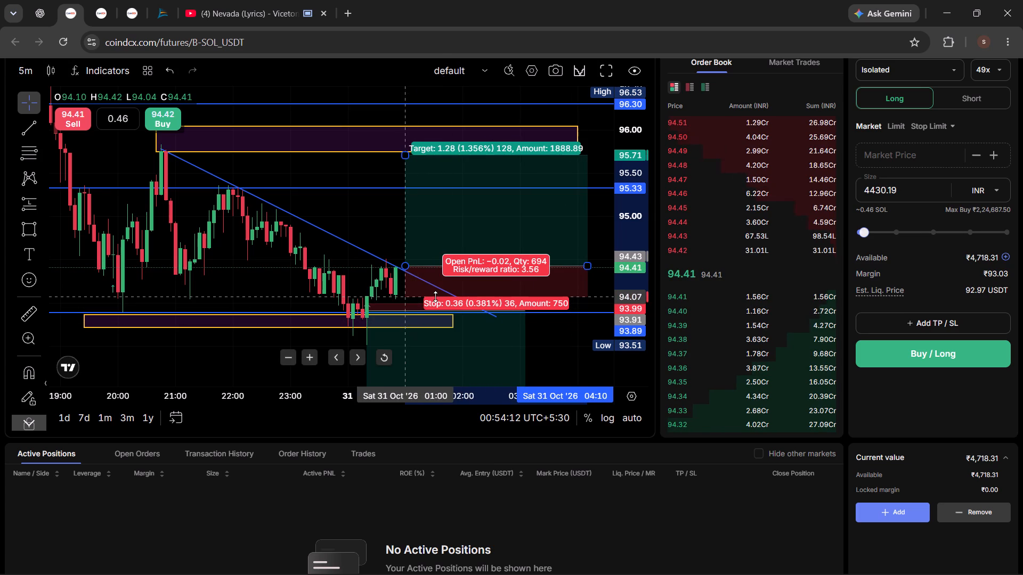
pyautogui.moveTo(435, 297); pyautogui.dragTo(434, 298)
pyautogui.click(368, 230)
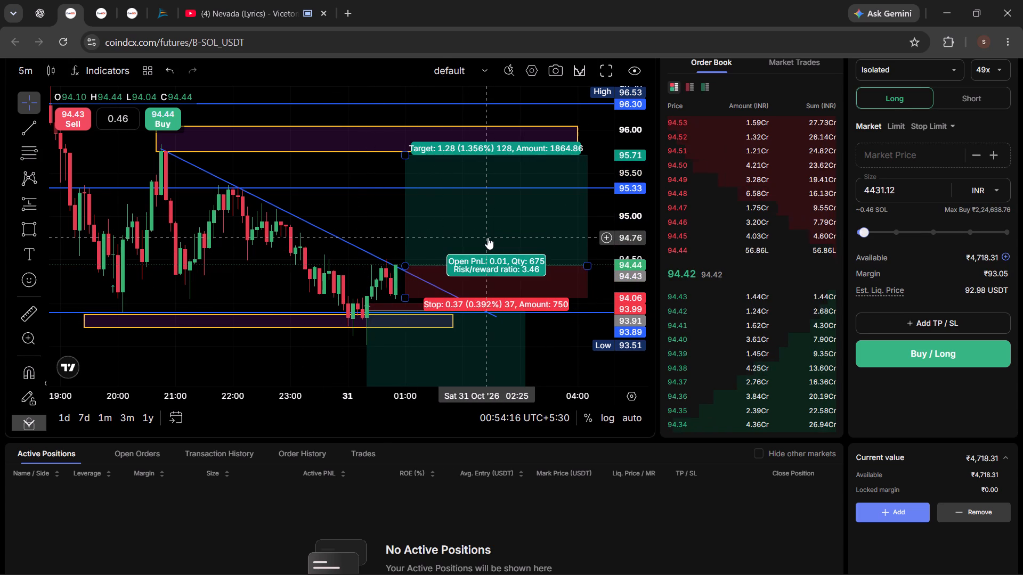
# Examine the long setup against the descending trendline, the 95.33 line and the upper zone, in wider context and close up.
pyautogui.scroll(-2, 371, 211)
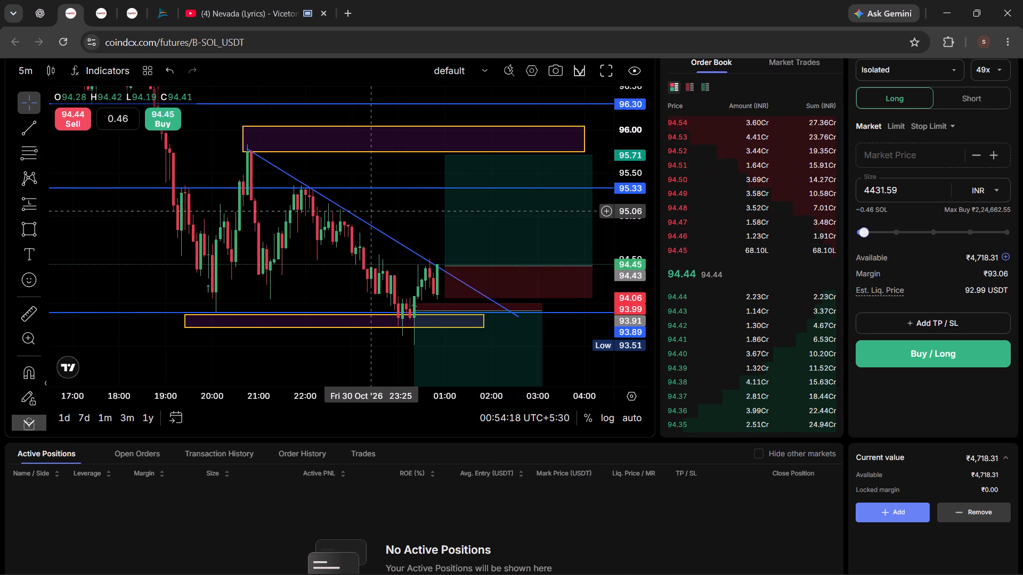
pyautogui.moveTo(399, 224); pyautogui.dragTo(360, 226)
pyautogui.moveTo(392, 233); pyautogui.dragTo(350, 234)
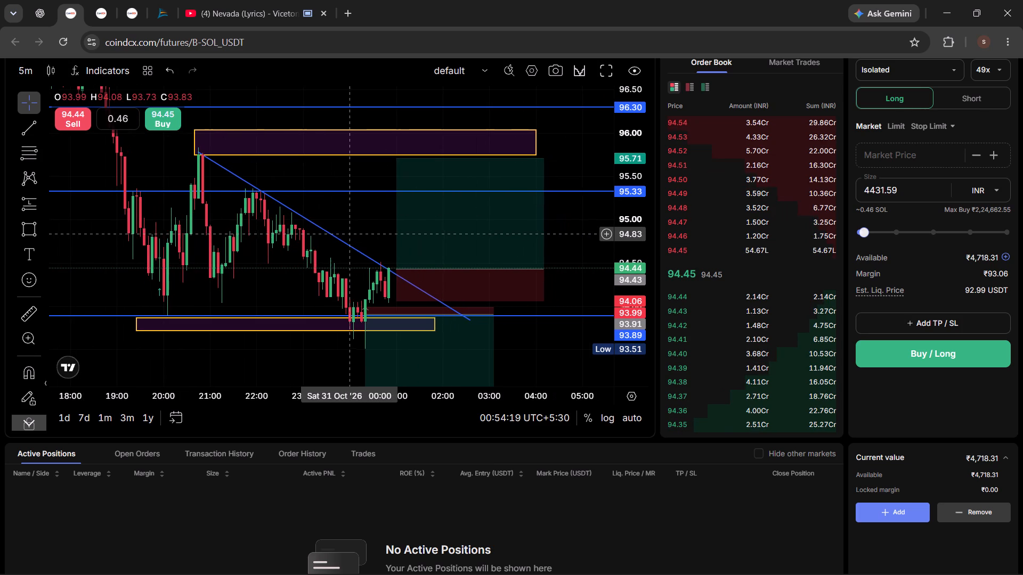
pyautogui.moveTo(363, 215); pyautogui.dragTo(362, 227)
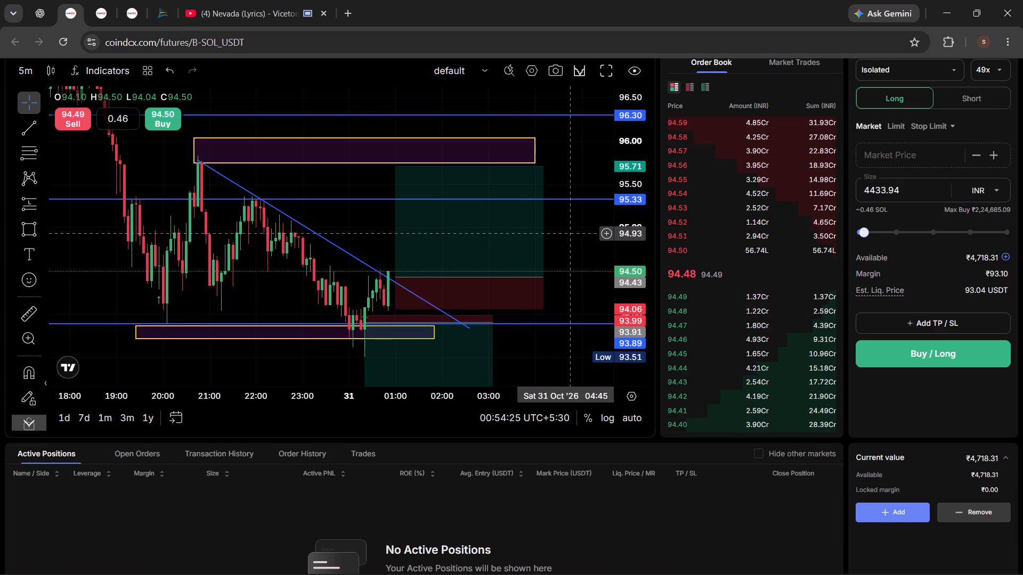
pyautogui.scroll(5, 570, 234)
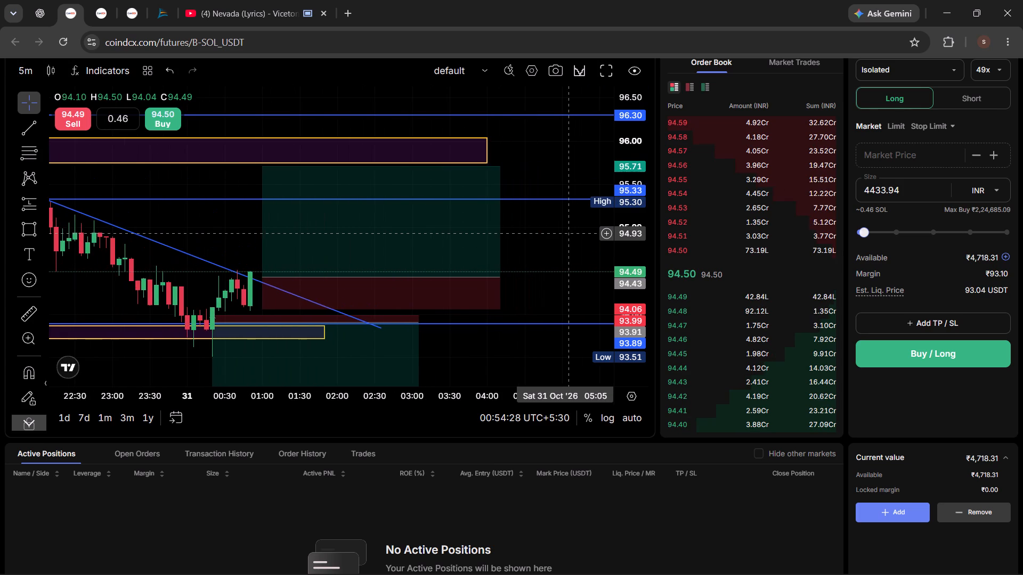
pyautogui.moveTo(541, 231); pyautogui.dragTo(588, 237)
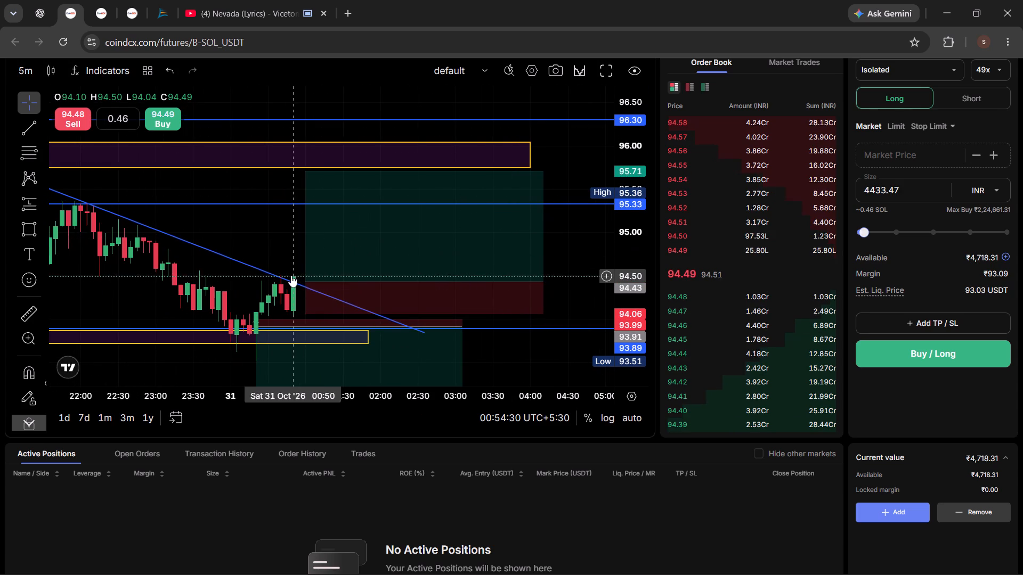
pyautogui.scroll(-3, 581, 227)
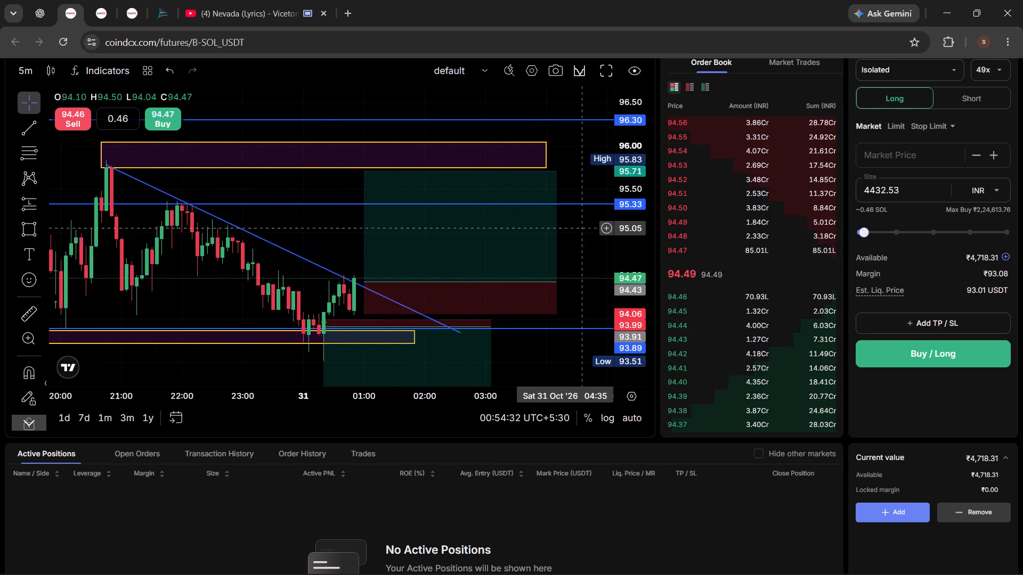
# Delete the old short position with its entry at 93.91 and target at 92.93.
pyautogui.scroll(-3, 363, 247)
pyautogui.moveTo(320, 370); pyautogui.dragTo(256, 317)
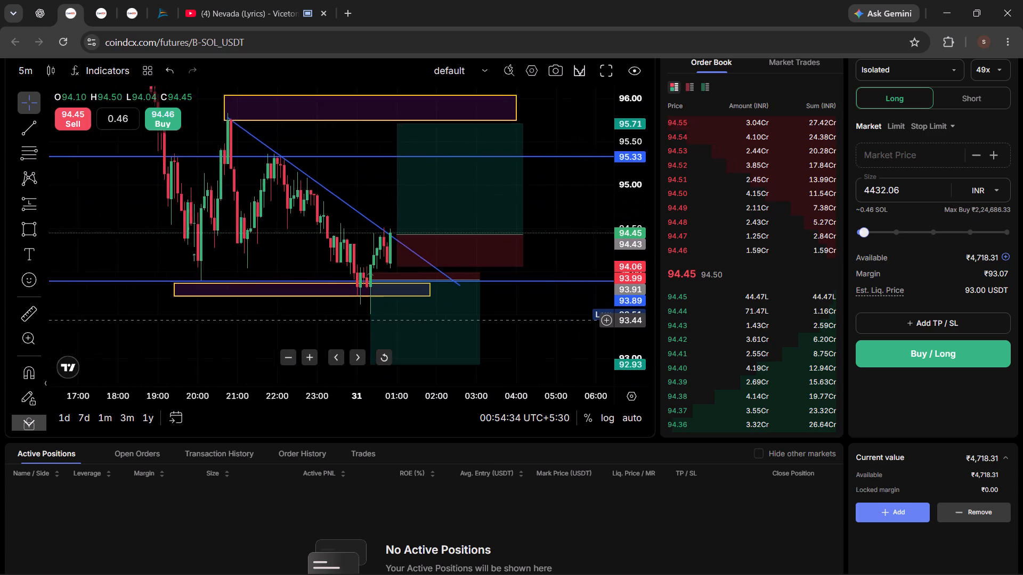
pyautogui.moveTo(256, 317); pyautogui.dragTo(210, 214)
pyautogui.click(389, 224)
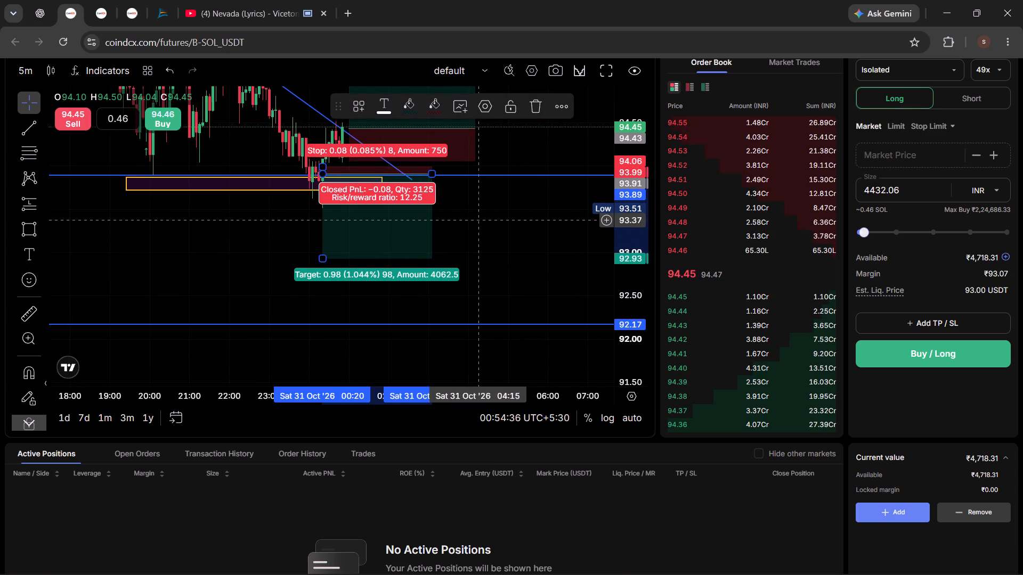
pyautogui.click(532, 109)
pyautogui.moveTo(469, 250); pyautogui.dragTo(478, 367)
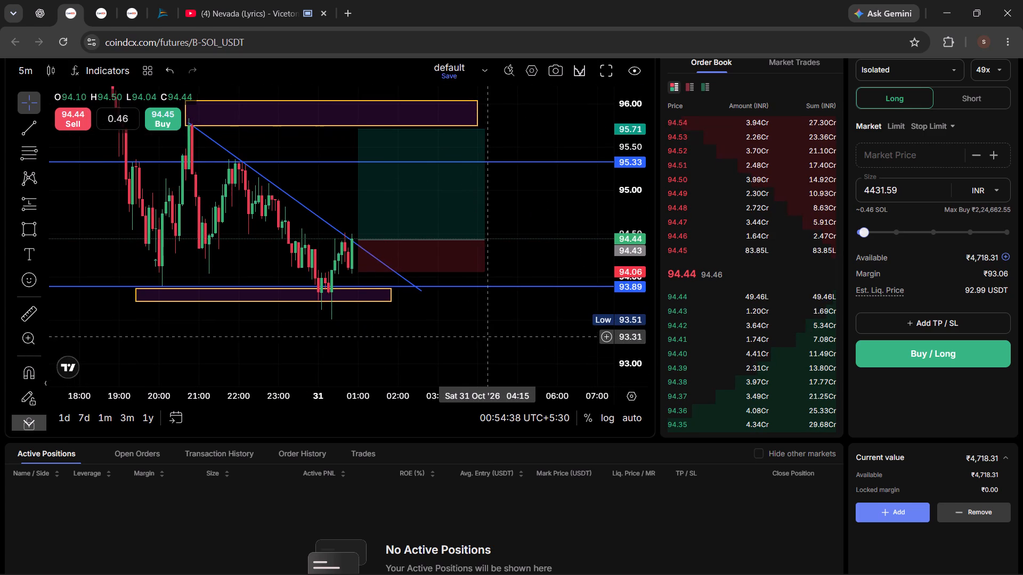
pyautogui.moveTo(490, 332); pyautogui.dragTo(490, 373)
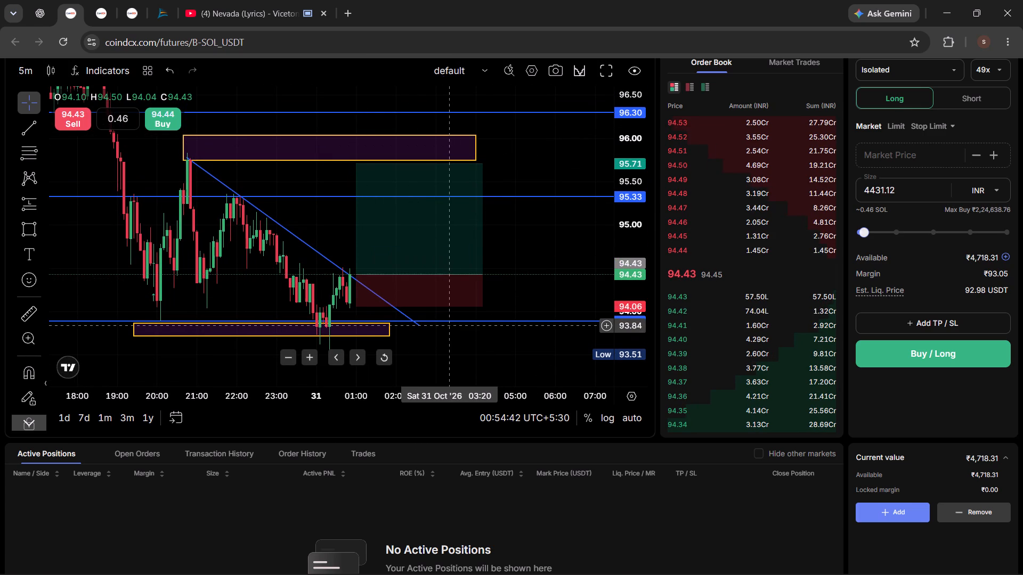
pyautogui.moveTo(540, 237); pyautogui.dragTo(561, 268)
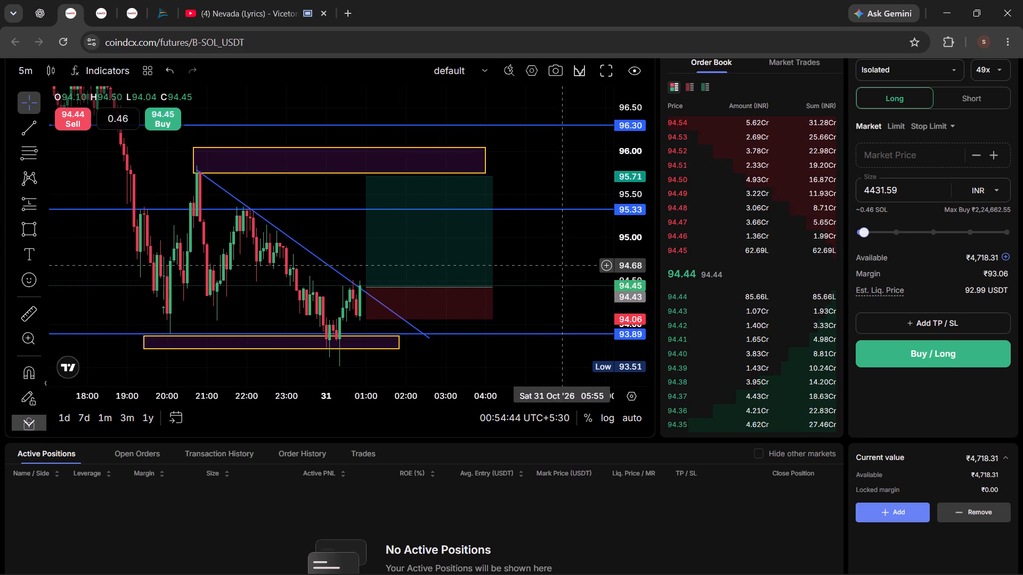
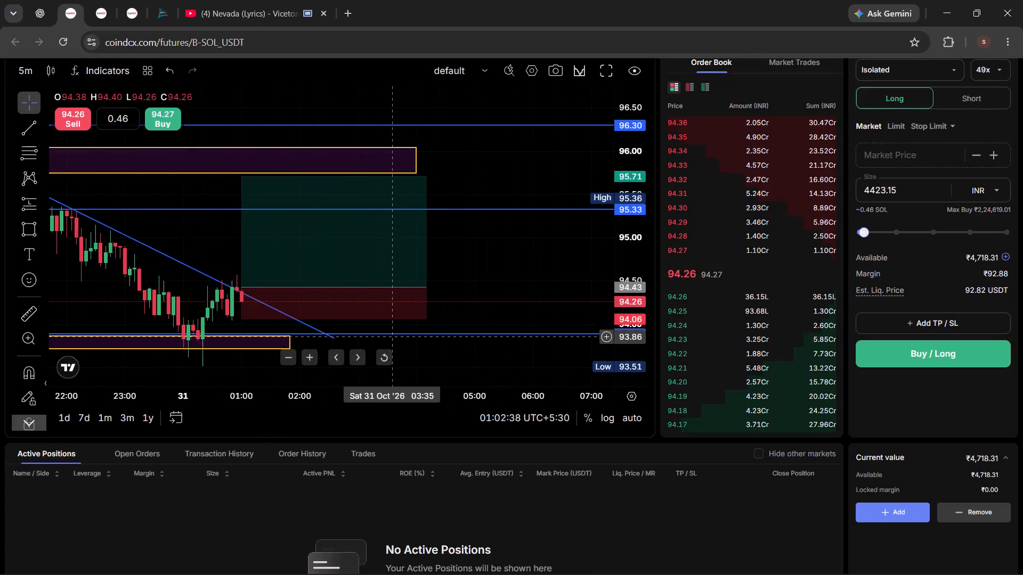
# Expand the price chart to full screen.
pyautogui.moveTo(472, 225); pyautogui.dragTo(551, 283)
pyautogui.click(598, 76)
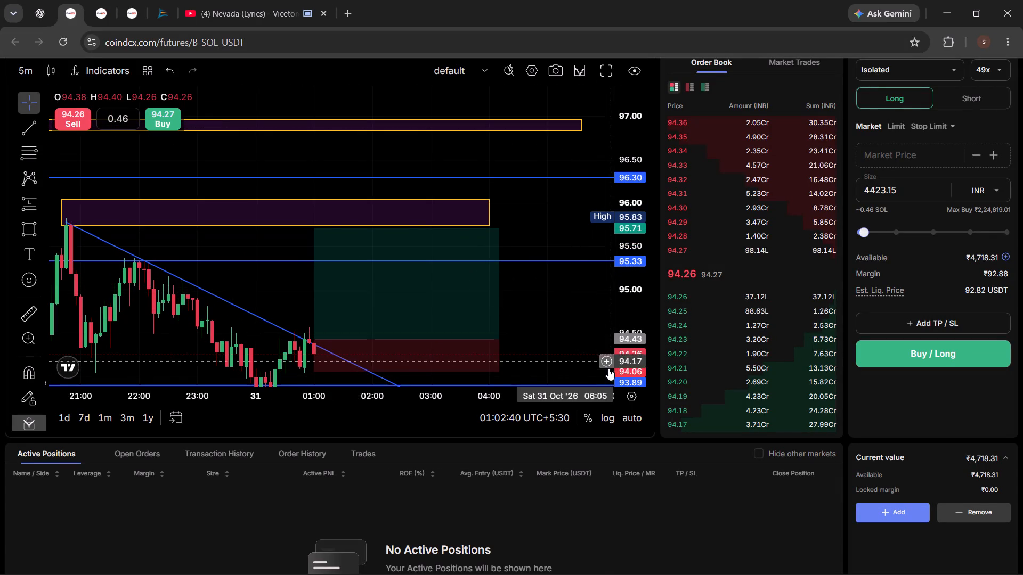
pyautogui.moveTo(621, 77); pyautogui.dragTo(612, 73)
pyautogui.click(599, 65)
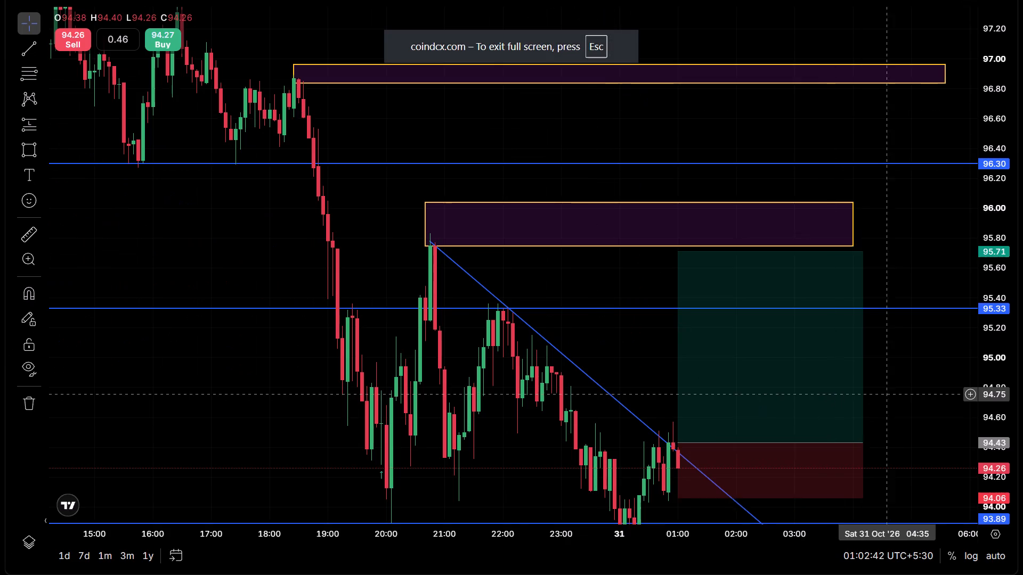
# Lower the long position's stop slightly to about 94.05.
pyautogui.scroll(4, 889, 395)
pyautogui.moveTo(873, 414); pyautogui.dragTo(894, 270)
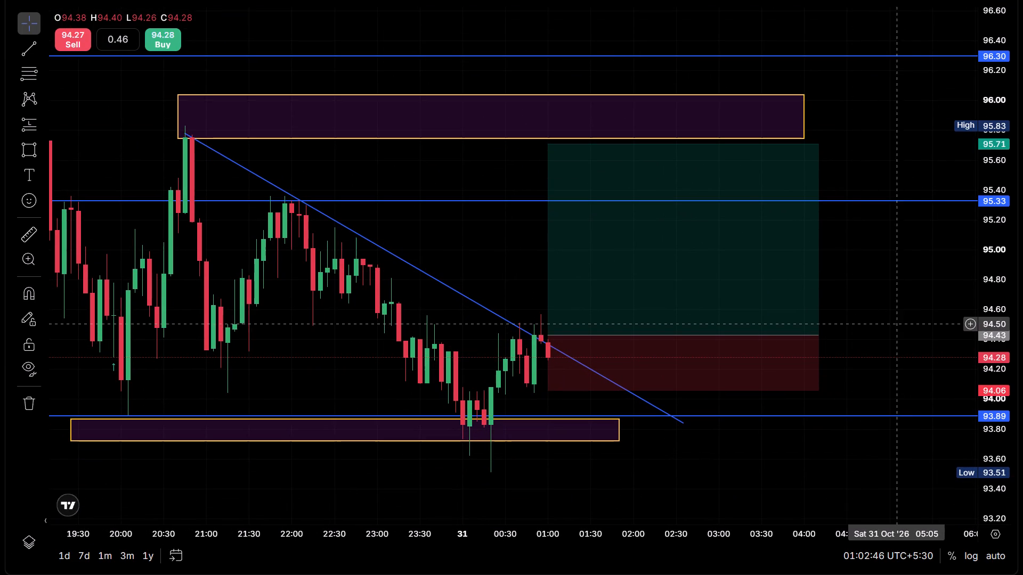
pyautogui.click(549, 389)
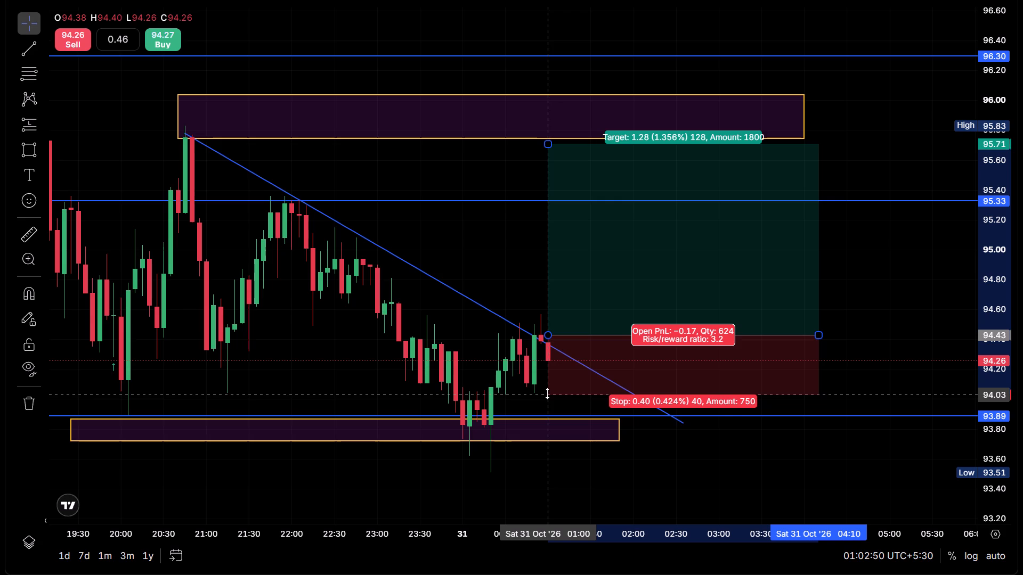
pyautogui.click(855, 222)
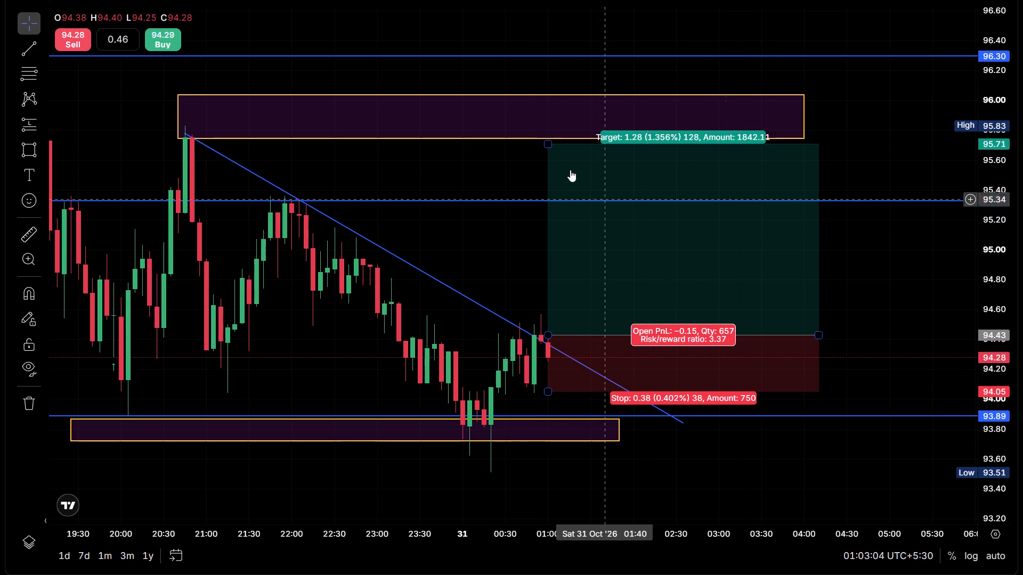
# Lower the long position's target to about 95.21, just beneath the 95.33 horizontal line.
pyautogui.moveTo(553, 143); pyautogui.dragTo(557, 187)
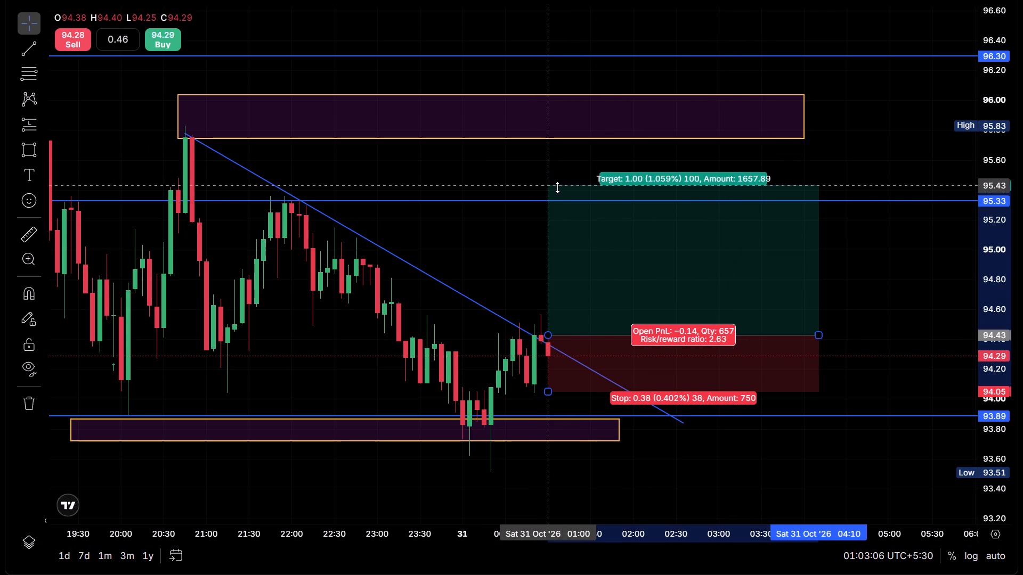
pyautogui.moveTo(557, 187); pyautogui.dragTo(552, 224)
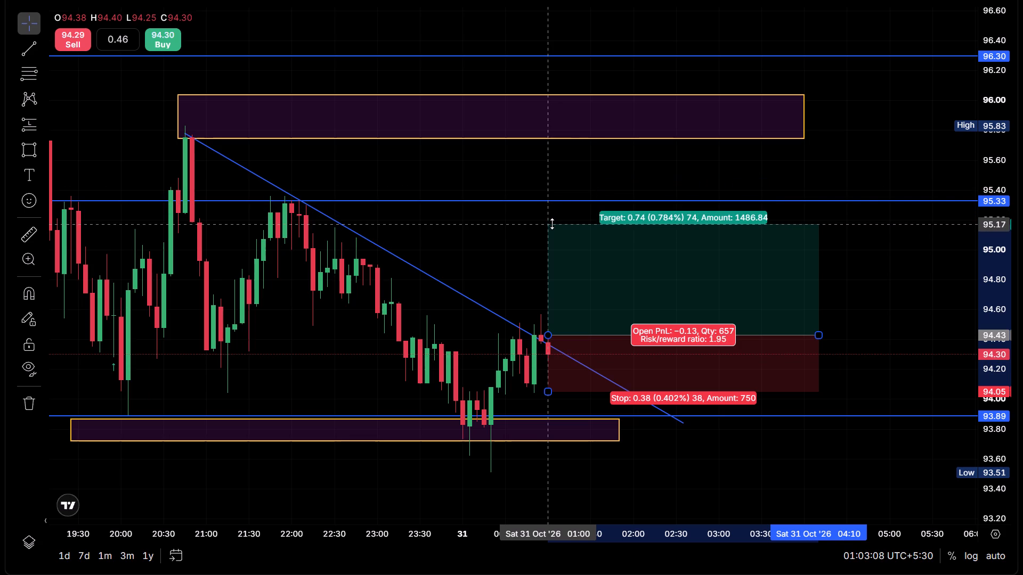
pyautogui.moveTo(552, 224); pyautogui.dragTo(551, 218)
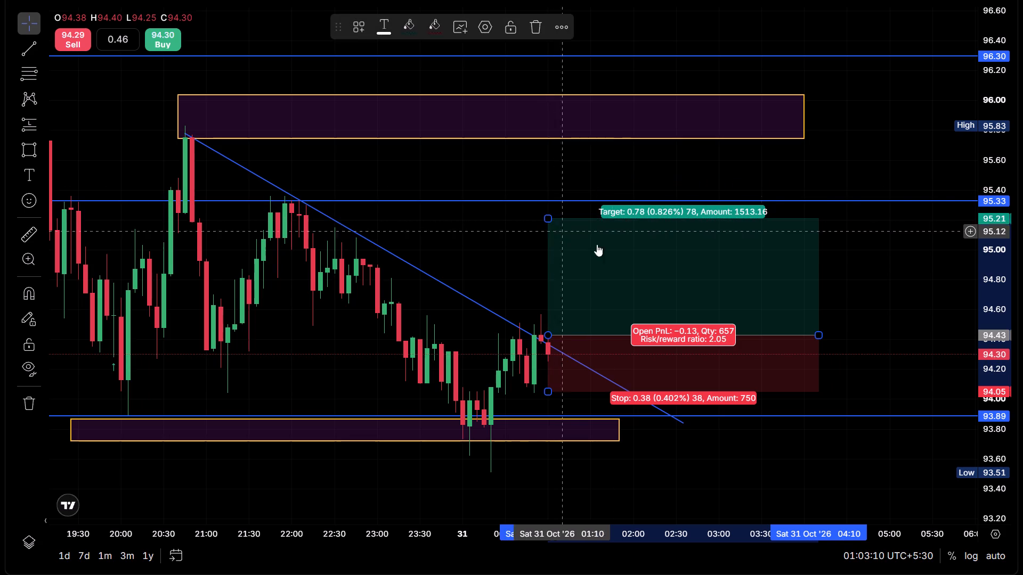
pyautogui.click(894, 298)
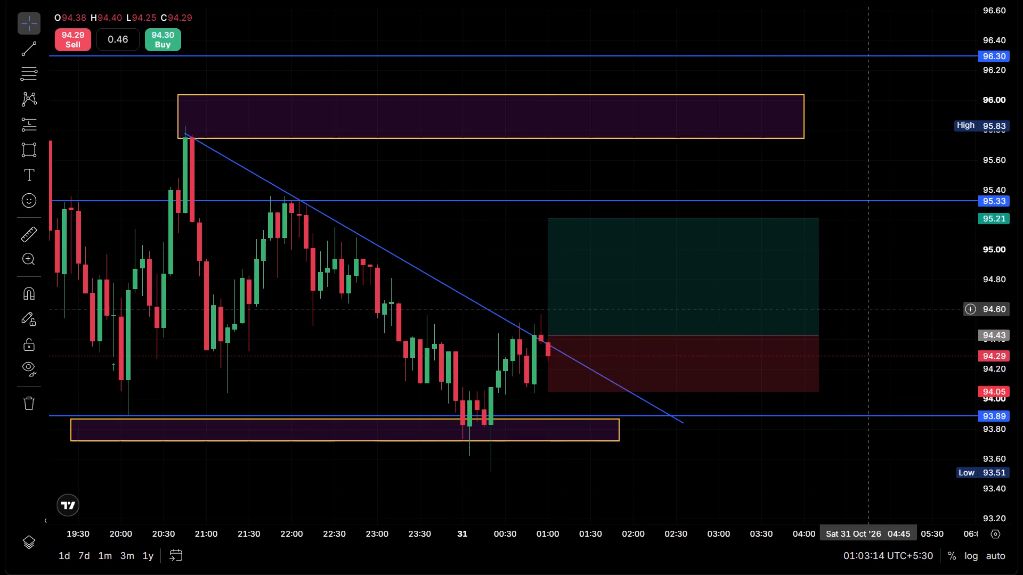
# Examine the adjusted long setup against the descending trendline, recent candles and the 95.33 and 93.89 lines, close up and in wider context.
pyautogui.scroll(4, 908, 332)
pyautogui.moveTo(858, 303); pyautogui.dragTo(938, 334)
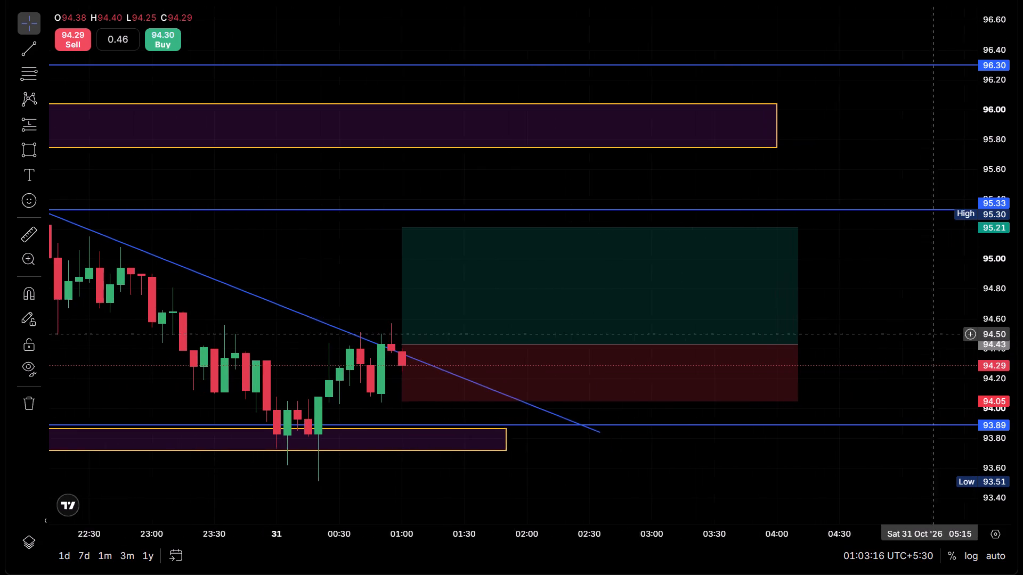
pyautogui.moveTo(938, 334); pyautogui.dragTo(942, 334)
pyautogui.moveTo(898, 301); pyautogui.dragTo(918, 337)
pyautogui.moveTo(988, 331); pyautogui.dragTo(996, 193)
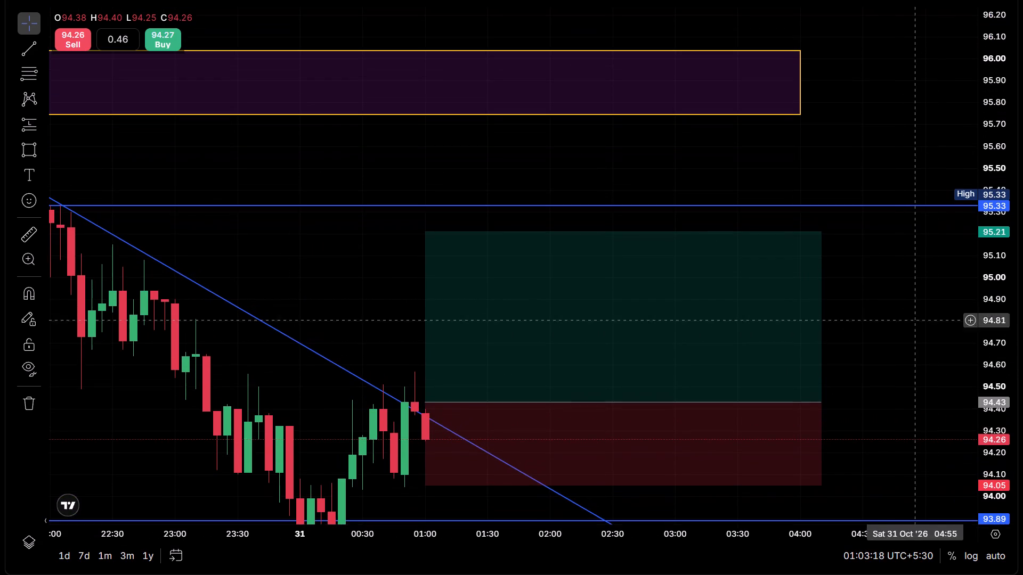
pyautogui.moveTo(898, 349); pyautogui.dragTo(905, 235)
pyautogui.scroll(4, 907, 275)
pyautogui.moveTo(867, 285); pyautogui.dragTo(976, 309)
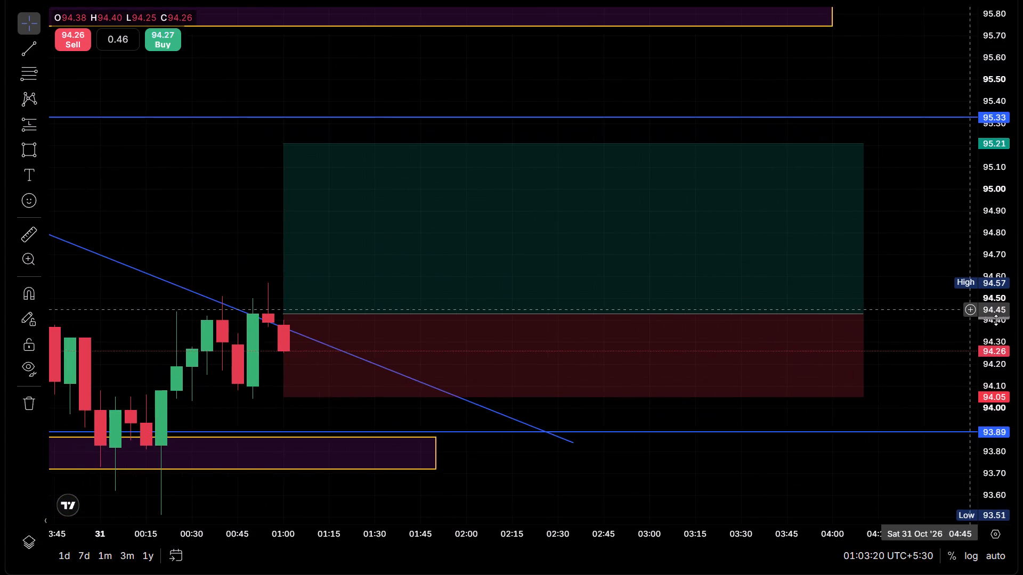
pyautogui.moveTo(1008, 329); pyautogui.dragTo(1019, 142)
pyautogui.click(890, 287)
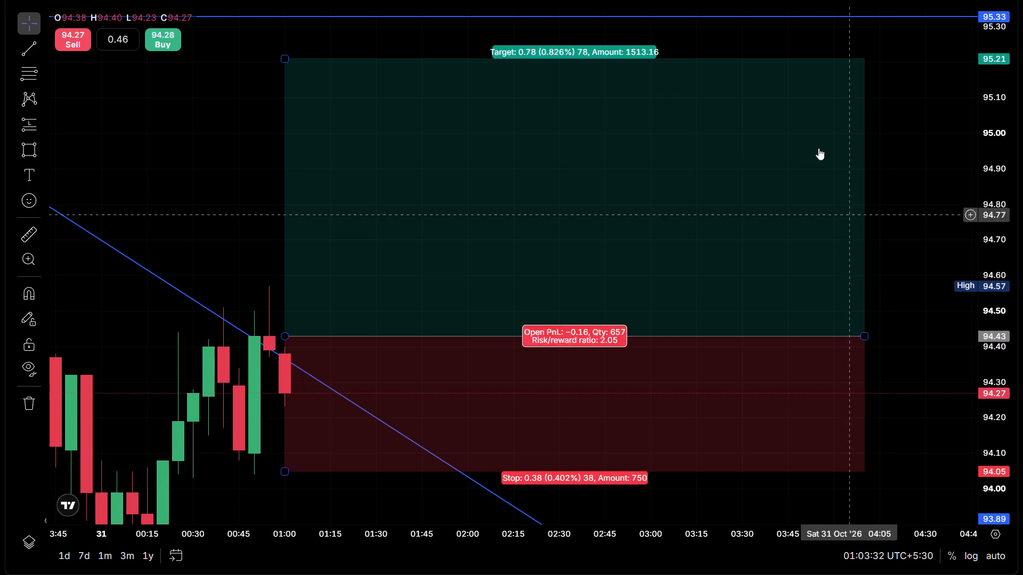
pyautogui.scroll(-3, 434, 366)
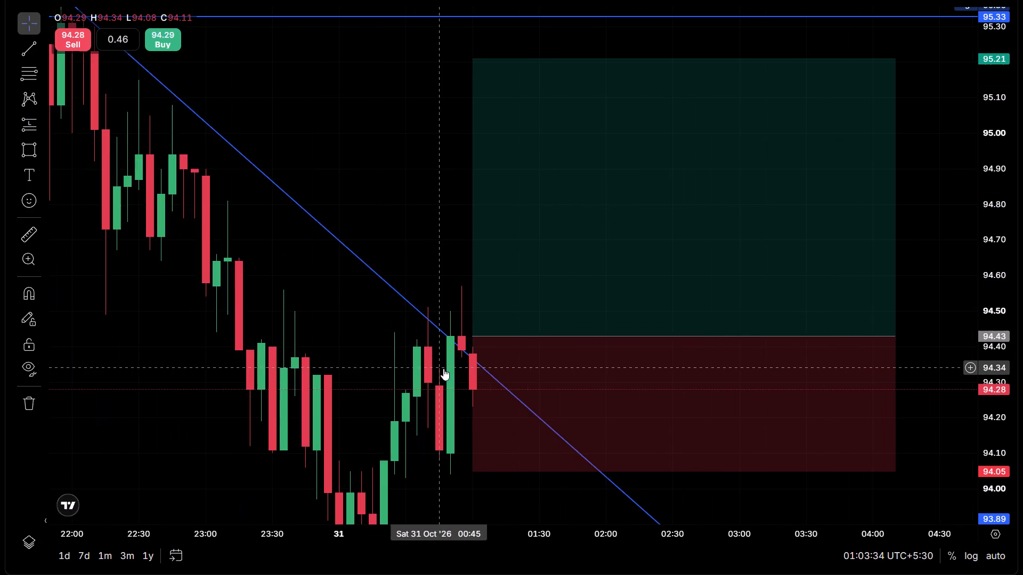
pyautogui.scroll(-1, 444, 368)
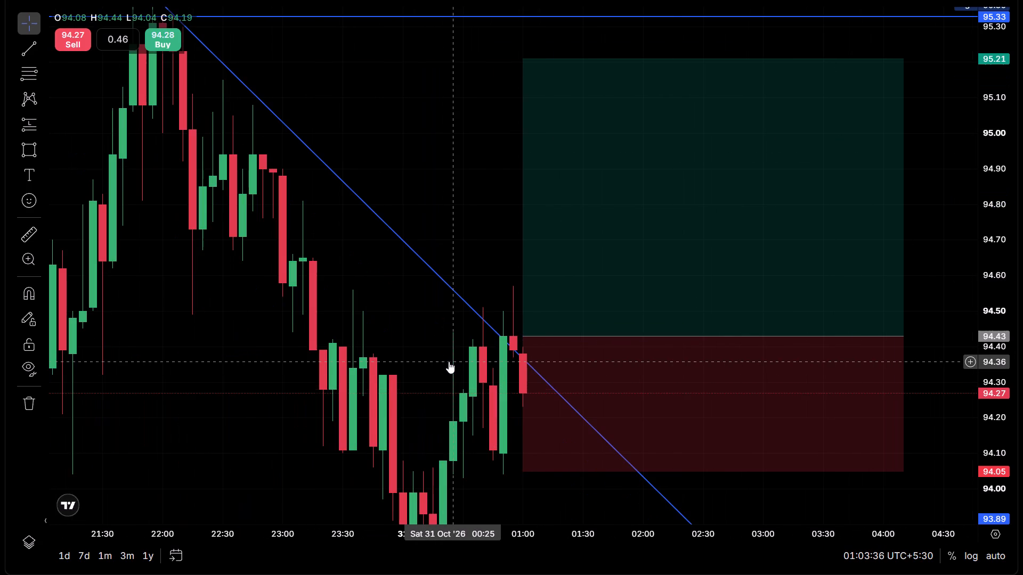
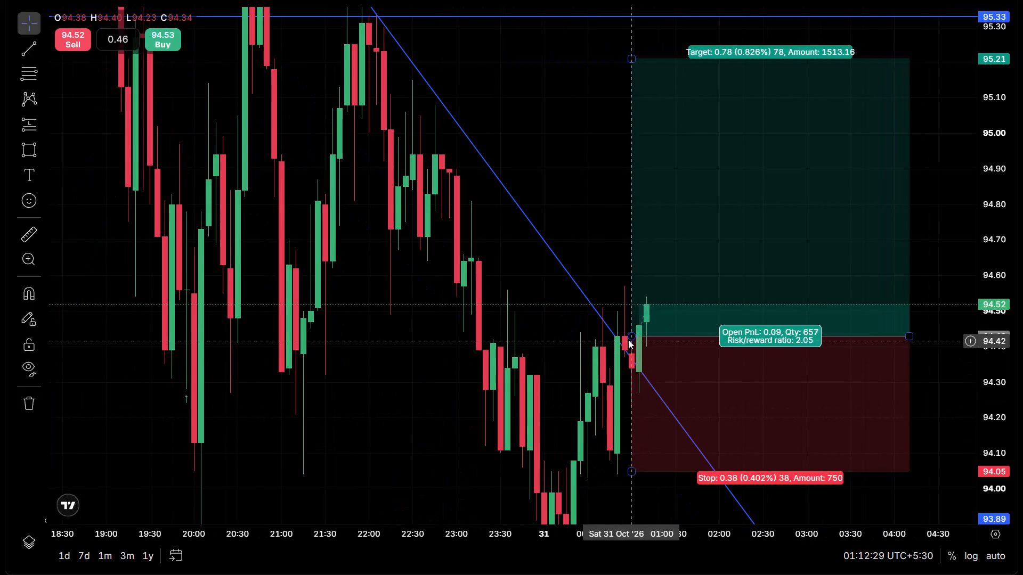
# Examine the long setup in a wider price range, against the upper and lower rectangle zones, the descending trendline and the horizontal levels.
pyautogui.scroll(-2, 857, 234)
pyautogui.moveTo(988, 146); pyautogui.dragTo(1003, 203)
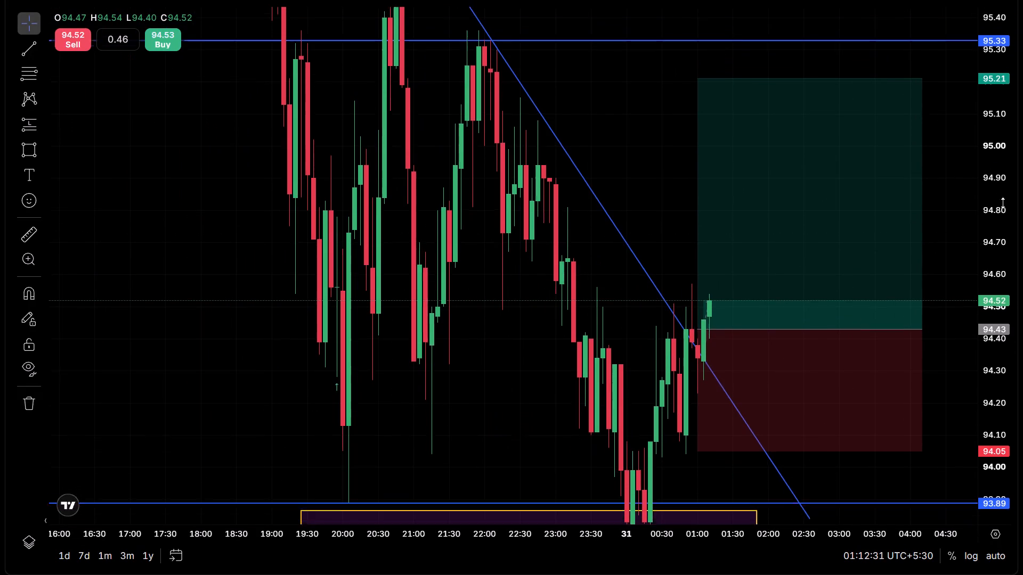
pyautogui.moveTo(1003, 203); pyautogui.dragTo(1005, 275)
pyautogui.scroll(3, 946, 334)
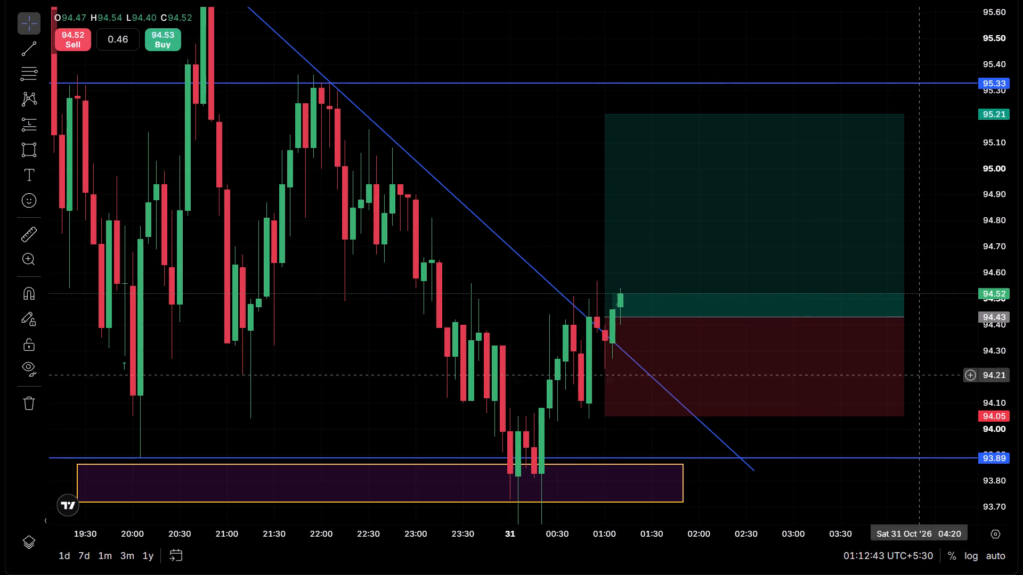
pyautogui.moveTo(1017, 227); pyautogui.dragTo(1018, 312)
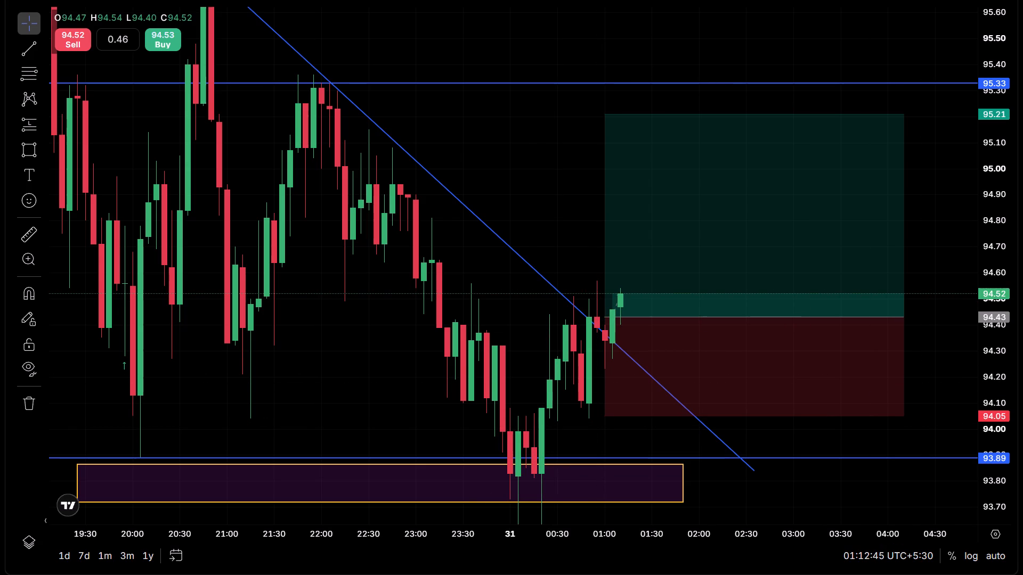
pyautogui.moveTo(1018, 151); pyautogui.dragTo(1008, 265)
pyautogui.moveTo(1000, 166); pyautogui.dragTo(1002, 298)
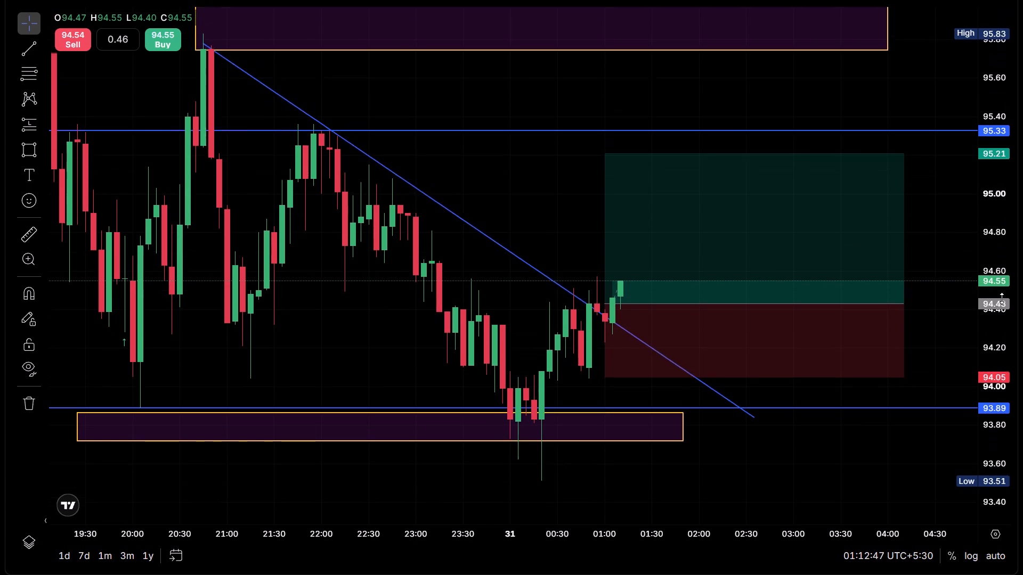
pyautogui.moveTo(1002, 298); pyautogui.dragTo(997, 356)
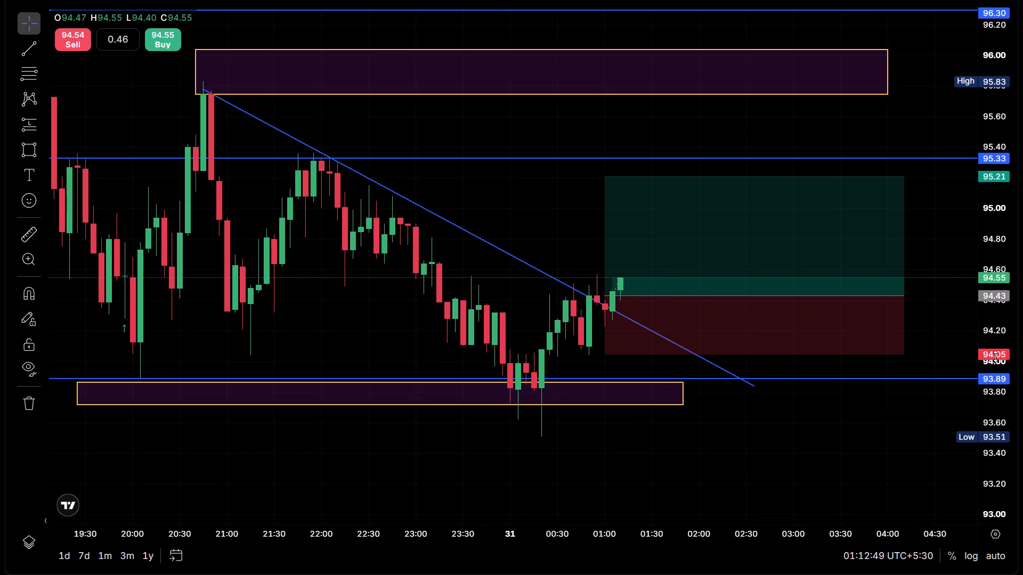
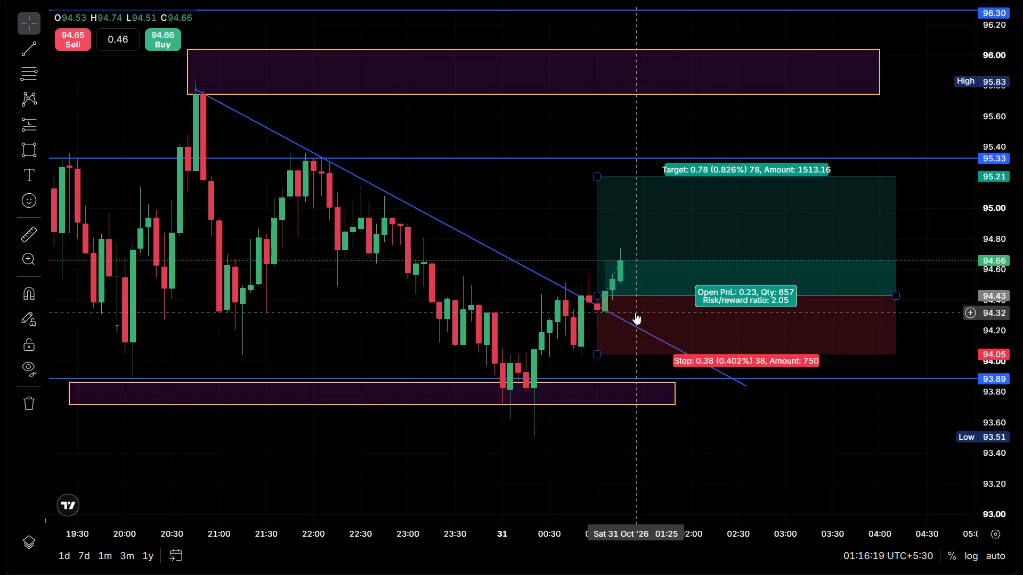
# Examine the long setup's stop and target against the horizontal levels, the descending trendline and both rectangle zones at several chart scales.
pyautogui.scroll(-3, 661, 427)
pyautogui.scroll(-3, 833, 450)
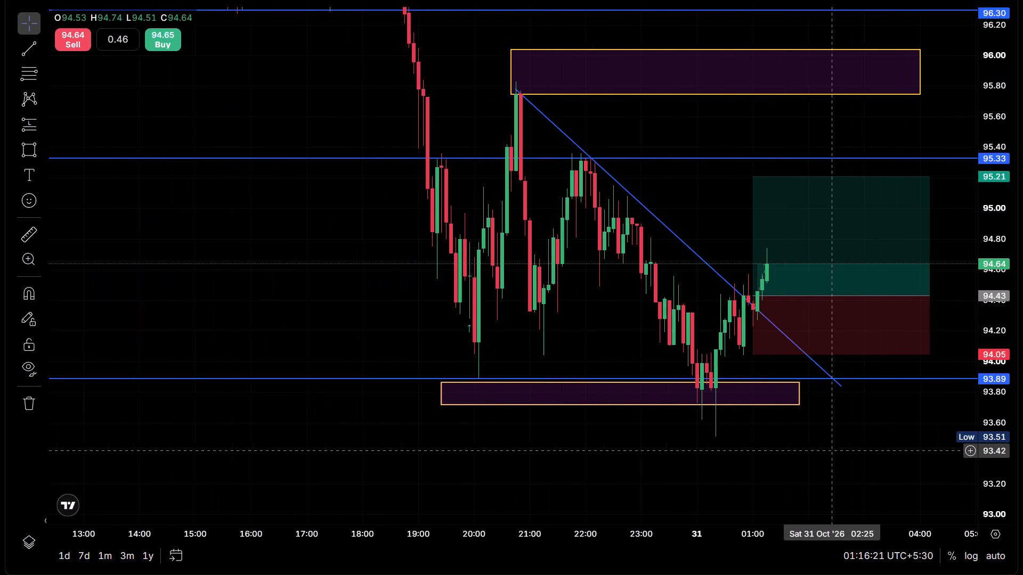
pyautogui.moveTo(867, 455); pyautogui.dragTo(757, 481)
pyautogui.scroll(9, 754, 479)
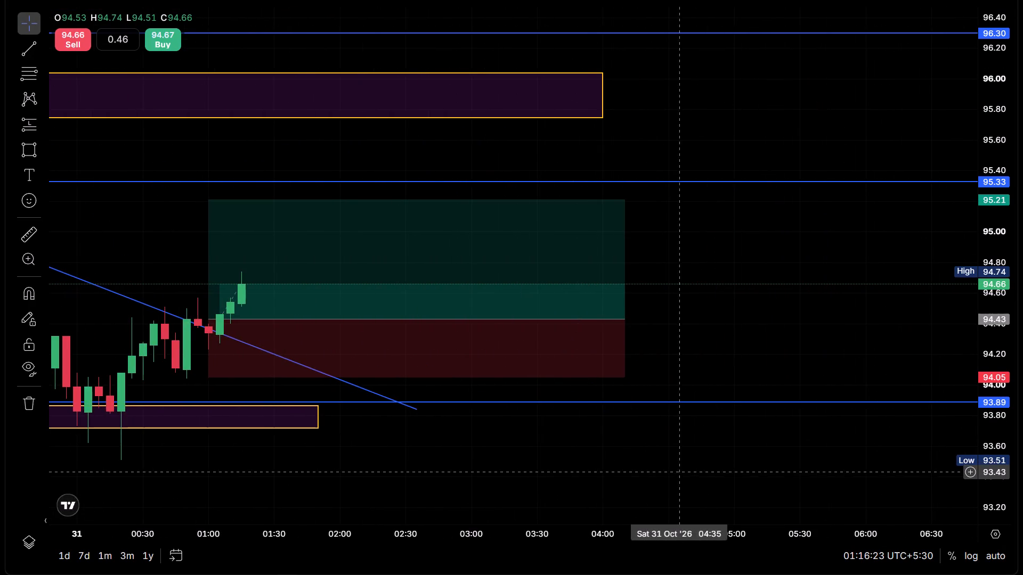
pyautogui.moveTo(509, 457); pyautogui.dragTo(719, 464)
pyautogui.moveTo(1001, 334); pyautogui.dragTo(1011, 249)
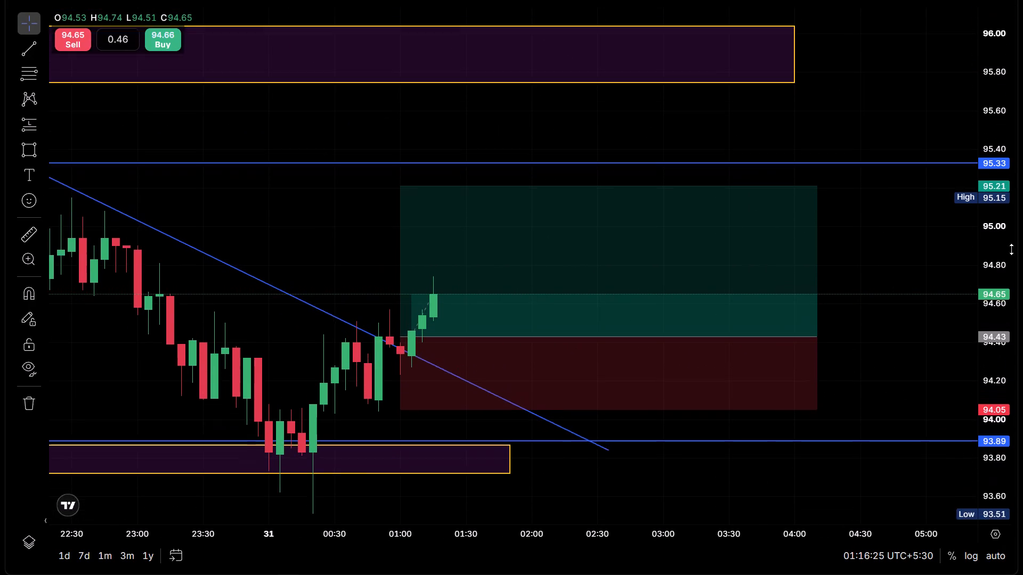
pyautogui.moveTo(1011, 249); pyautogui.dragTo(992, 251)
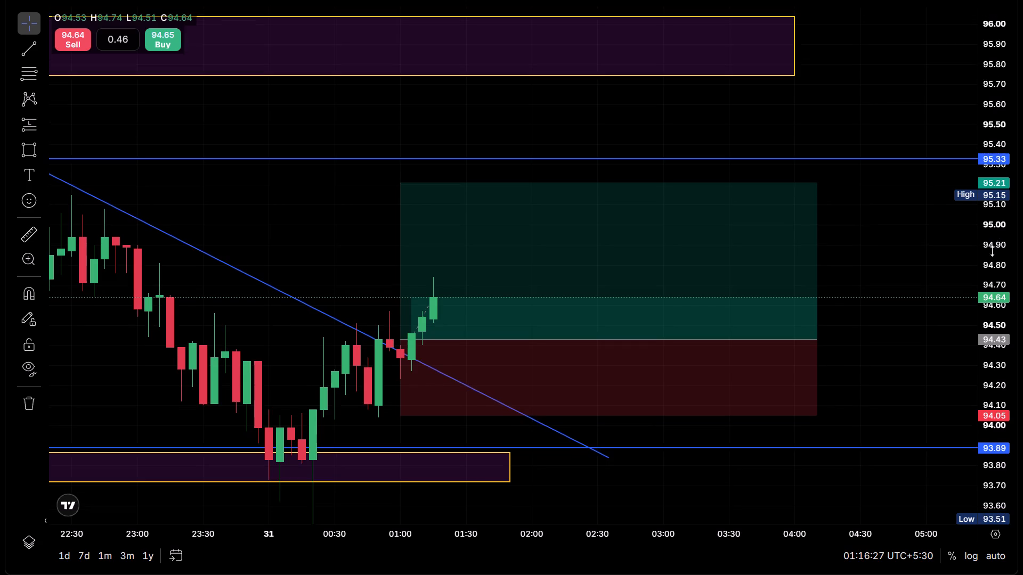
pyautogui.moveTo(992, 251); pyautogui.dragTo(985, 265)
pyautogui.scroll(-4, 914, 277)
pyautogui.scroll(1, 921, 304)
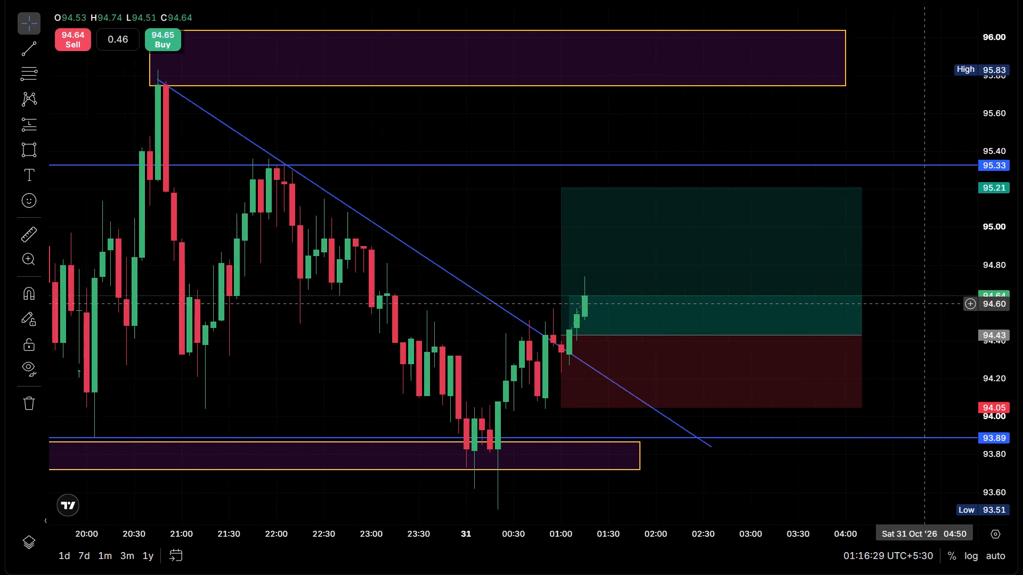
pyautogui.scroll(1, 921, 304)
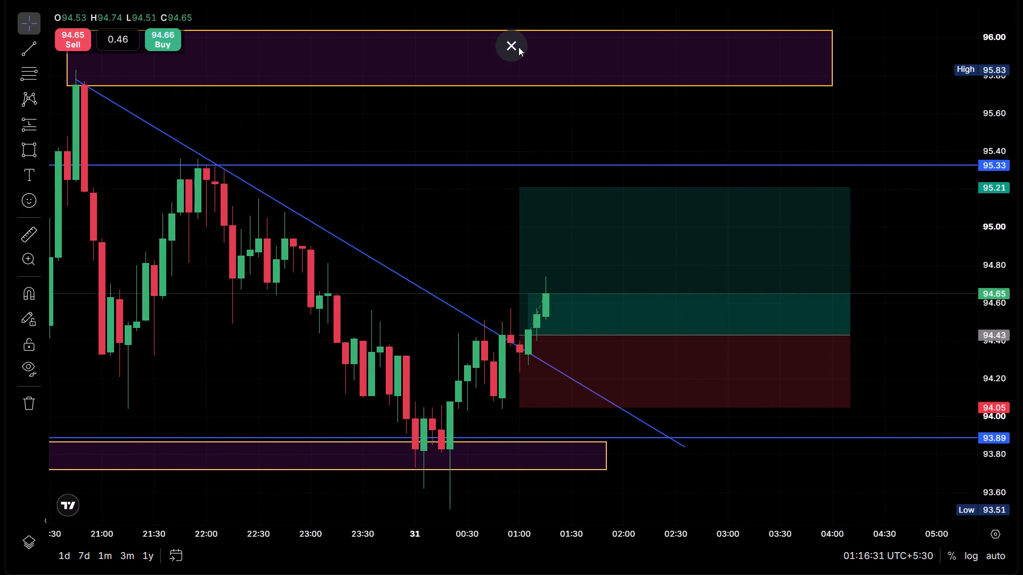
# Leave the full-screen chart and set the leverage for the isolated SOL-USDT long to 5x.
pyautogui.click(518, 47)
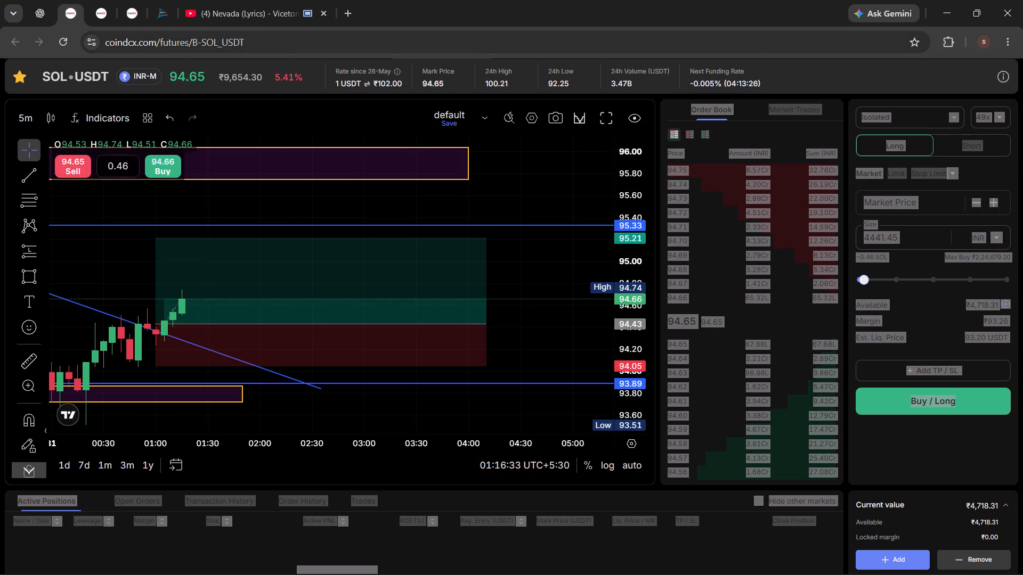
pyautogui.click(757, 23)
pyautogui.click(766, 0)
pyautogui.click(784, 1)
pyautogui.doubleClick(795, 66)
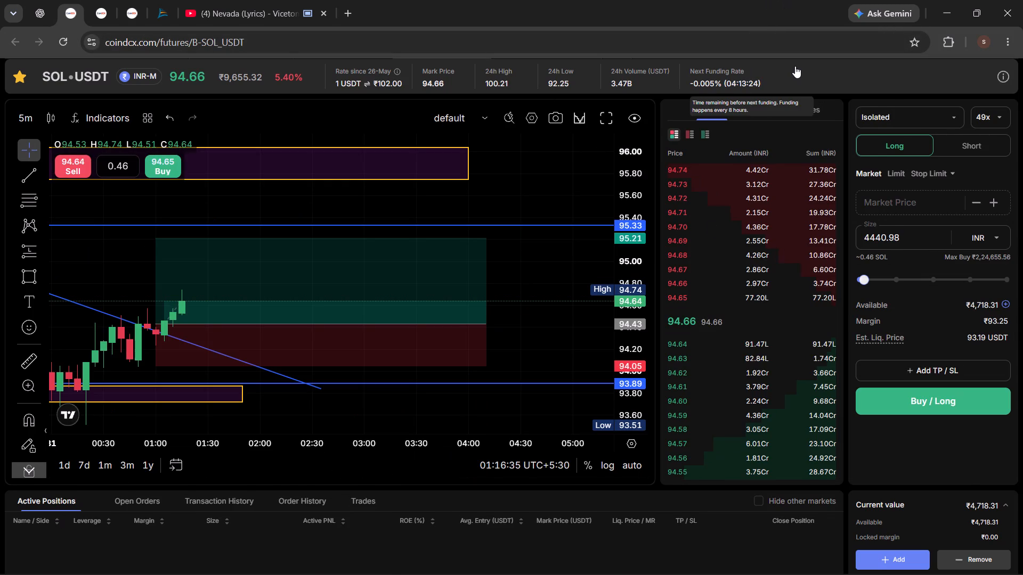
pyautogui.click(989, 120)
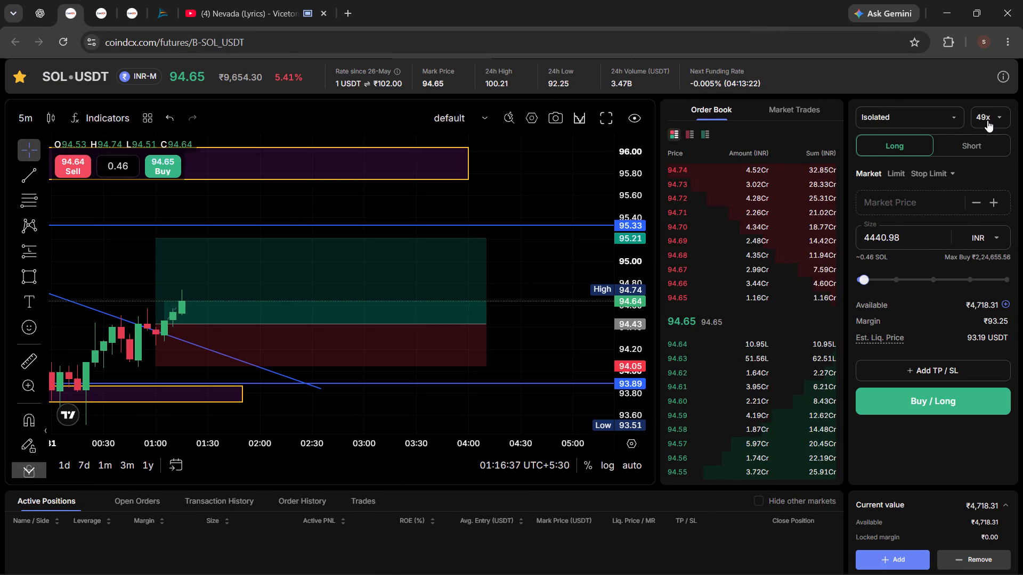
pyautogui.click(448, 231)
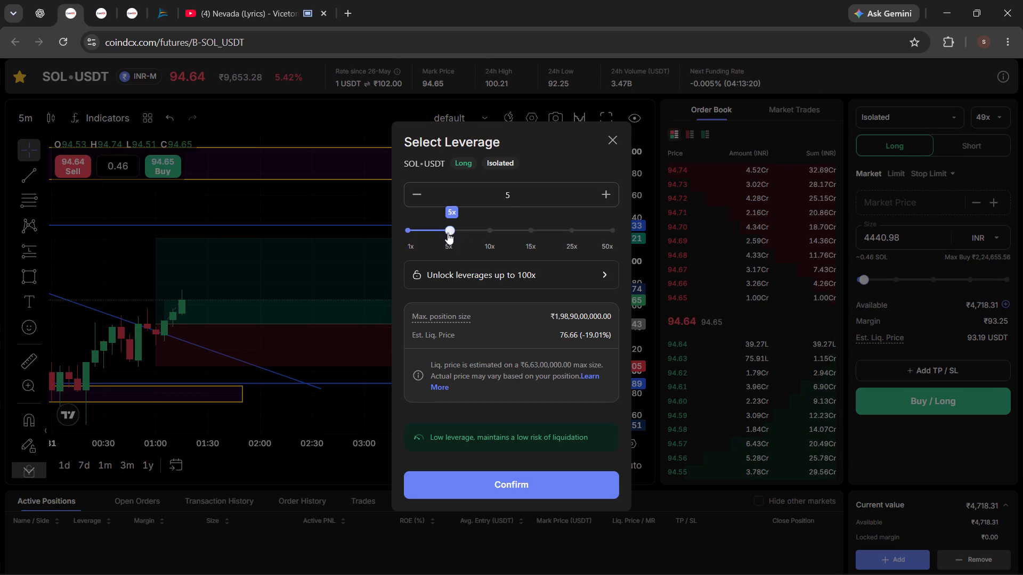
pyautogui.click(524, 481)
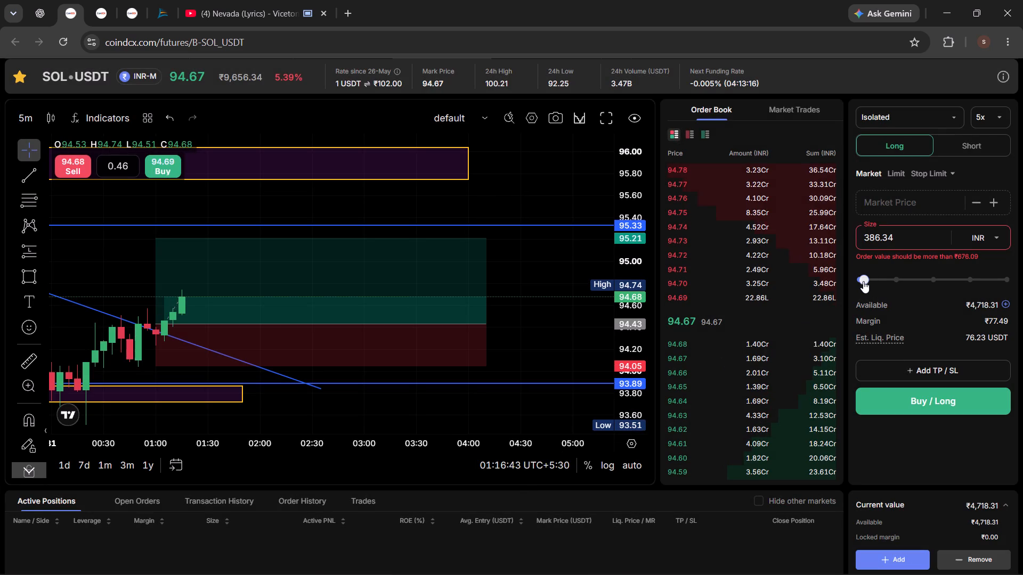
# Place a market long order on SOL-USDT with a size of 10234.64 INR.
pyautogui.moveTo(863, 281); pyautogui.dragTo(888, 289)
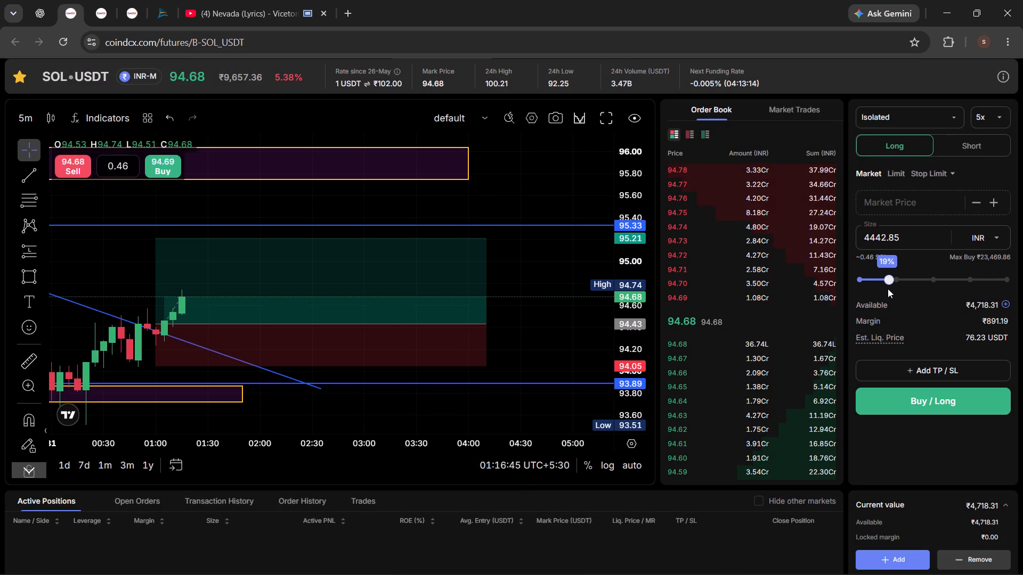
pyautogui.moveTo(888, 289); pyautogui.dragTo(895, 298)
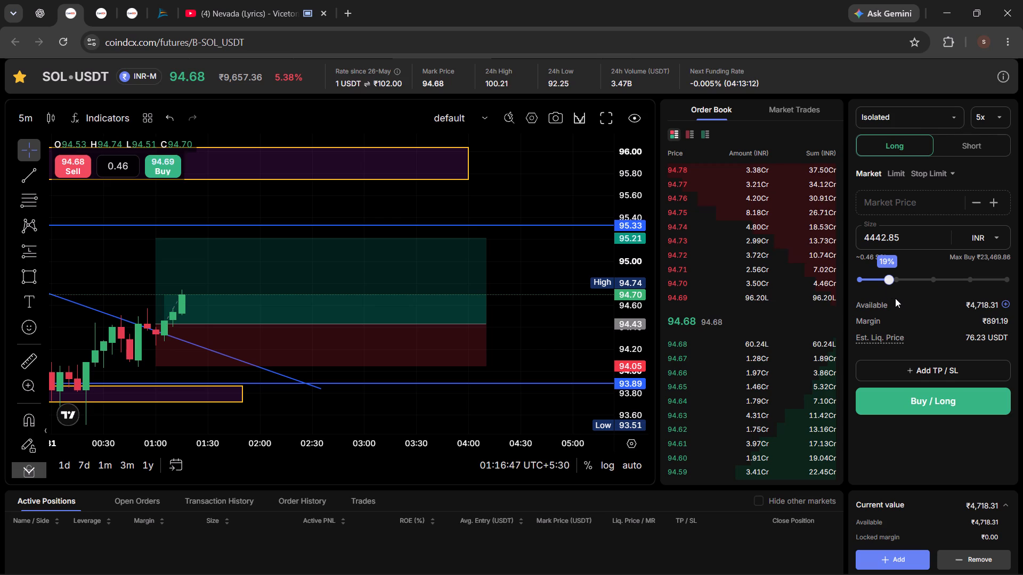
pyautogui.moveTo(895, 298); pyautogui.dragTo(890, 291)
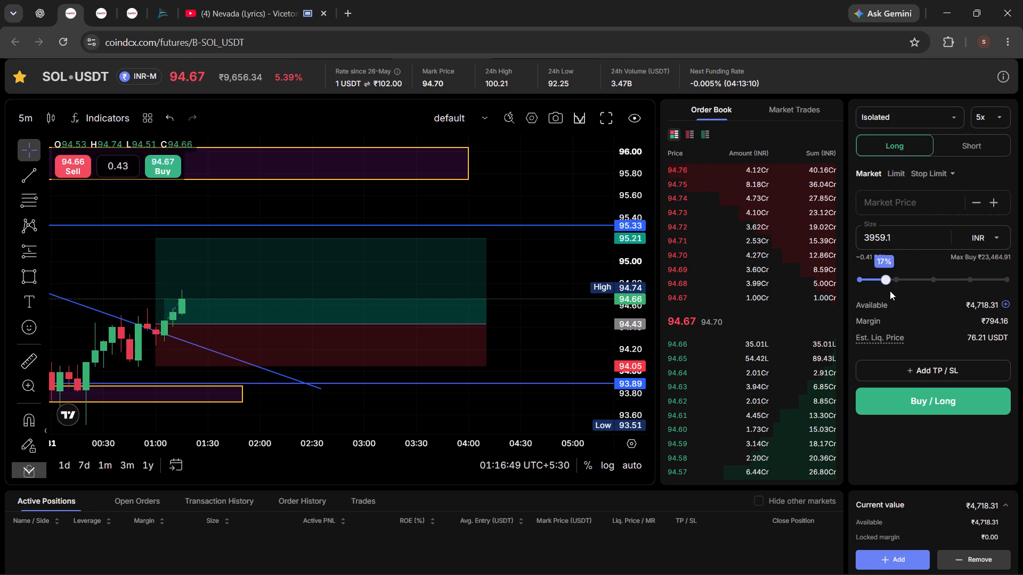
pyautogui.moveTo(890, 291); pyautogui.dragTo(903, 275)
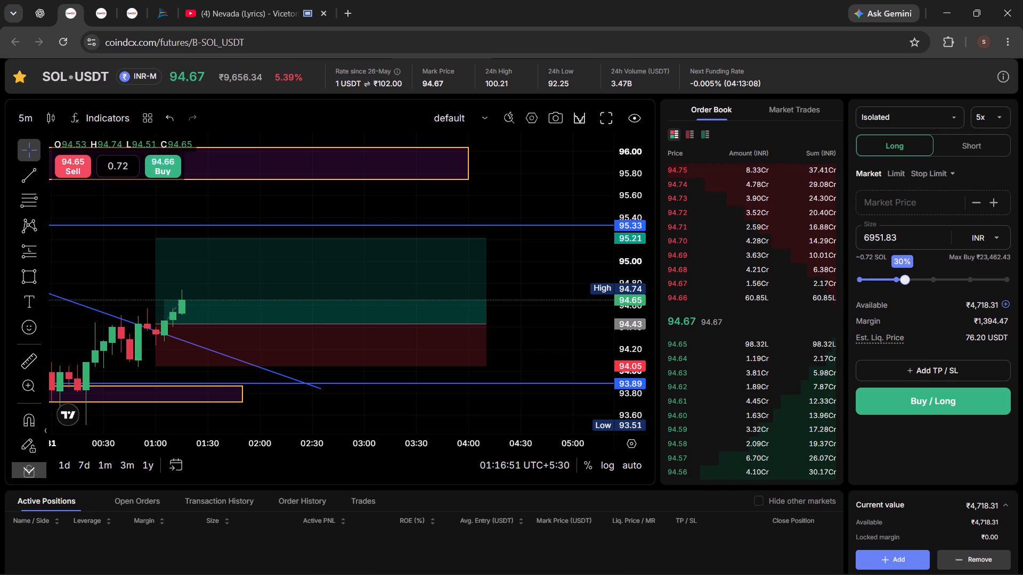
pyautogui.moveTo(903, 275); pyautogui.dragTo(914, 273)
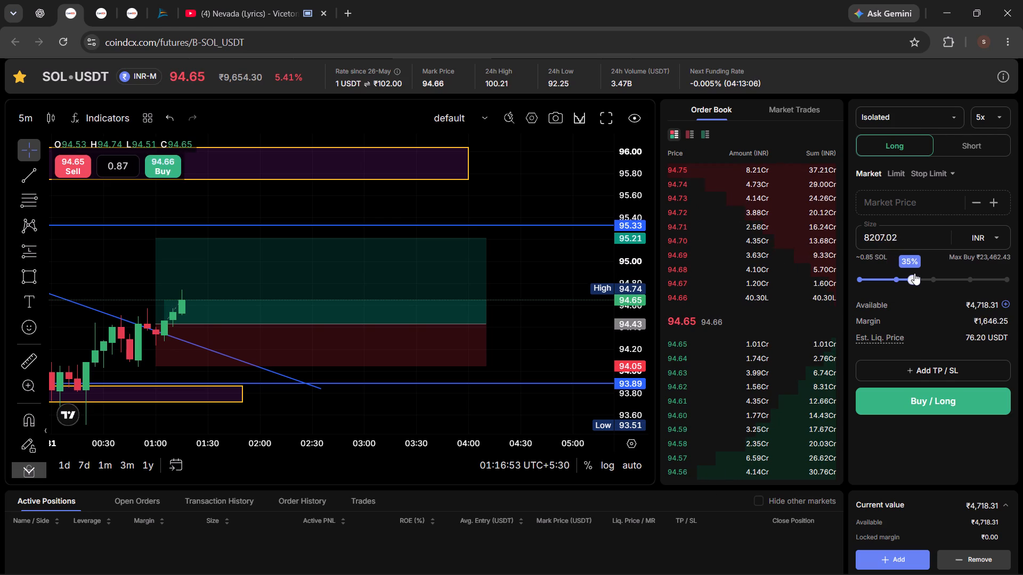
pyautogui.moveTo(914, 273); pyautogui.dragTo(924, 273)
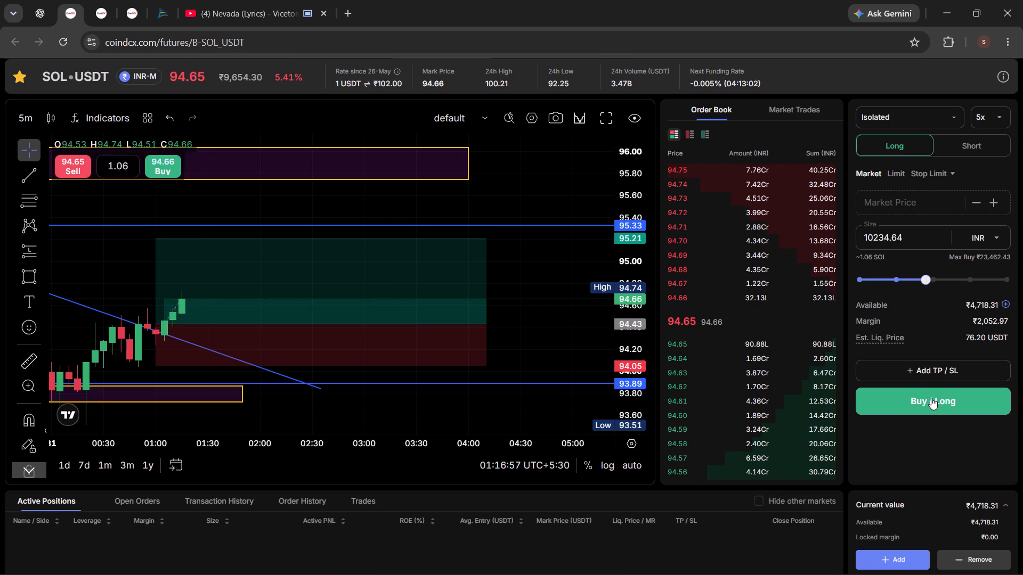
pyautogui.click(931, 398)
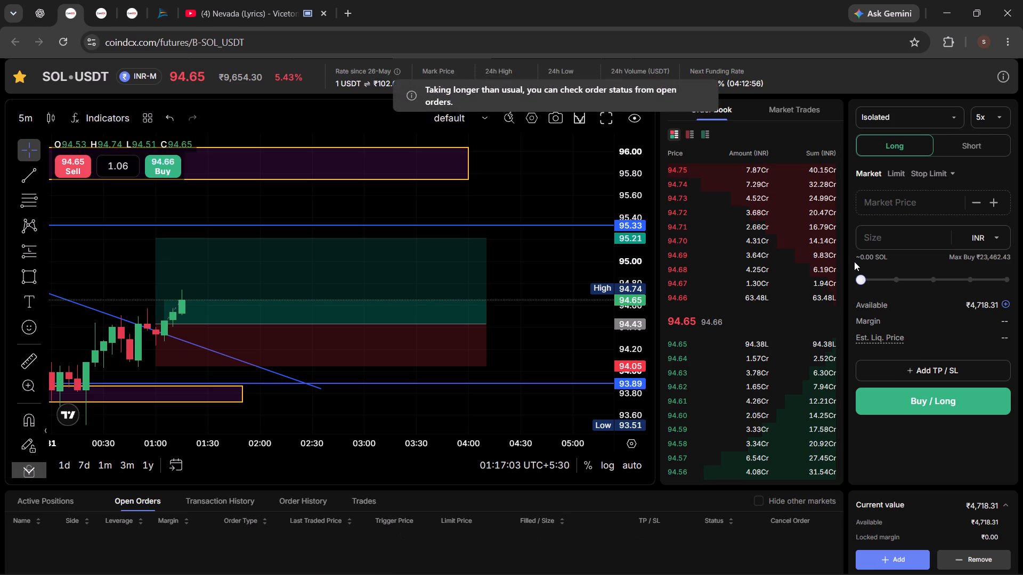
# Check the order's status, reload the trading page and review the active SOL-USDT position.
pyautogui.scroll(-1, 395, 510)
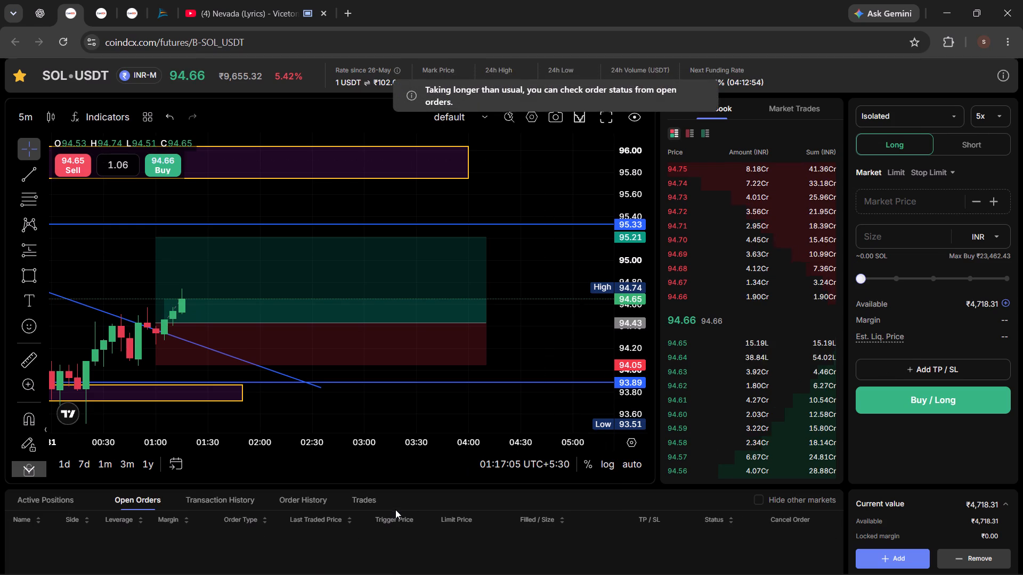
pyautogui.scroll(-1, 395, 510)
pyautogui.scroll(3, 382, 498)
pyautogui.click(70, 43)
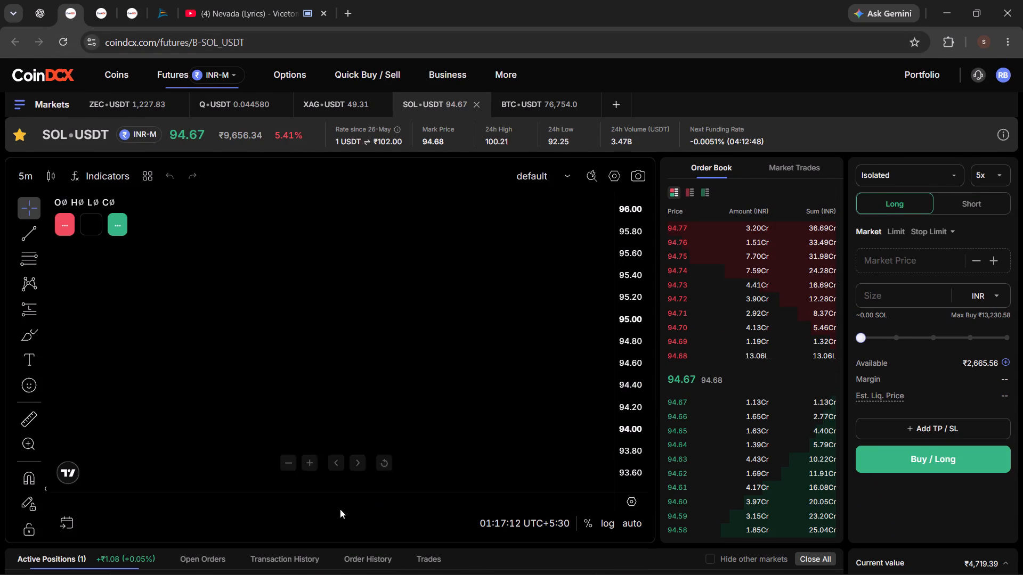
pyautogui.scroll(-2, 320, 522)
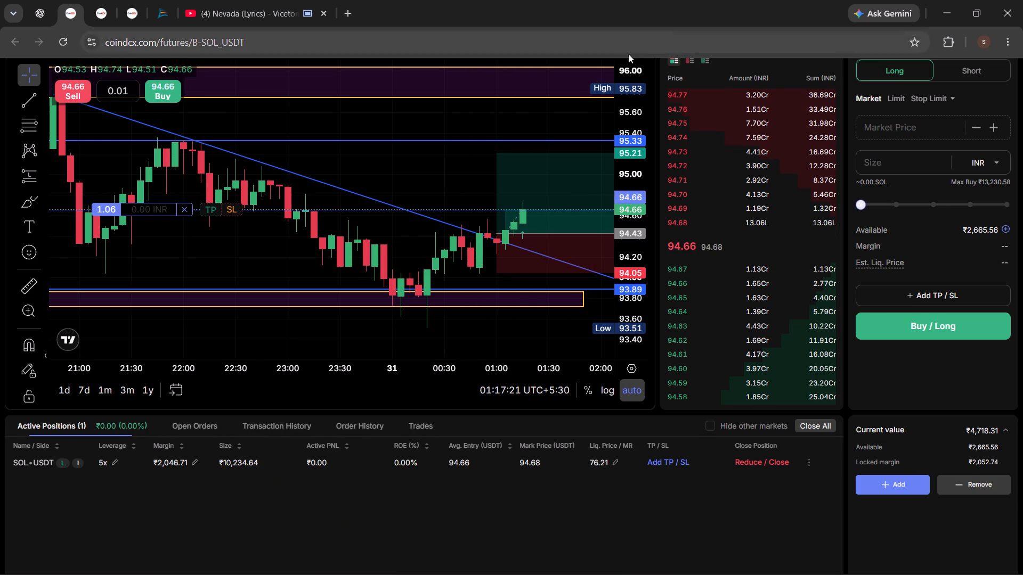
pyautogui.scroll(4, 553, 553)
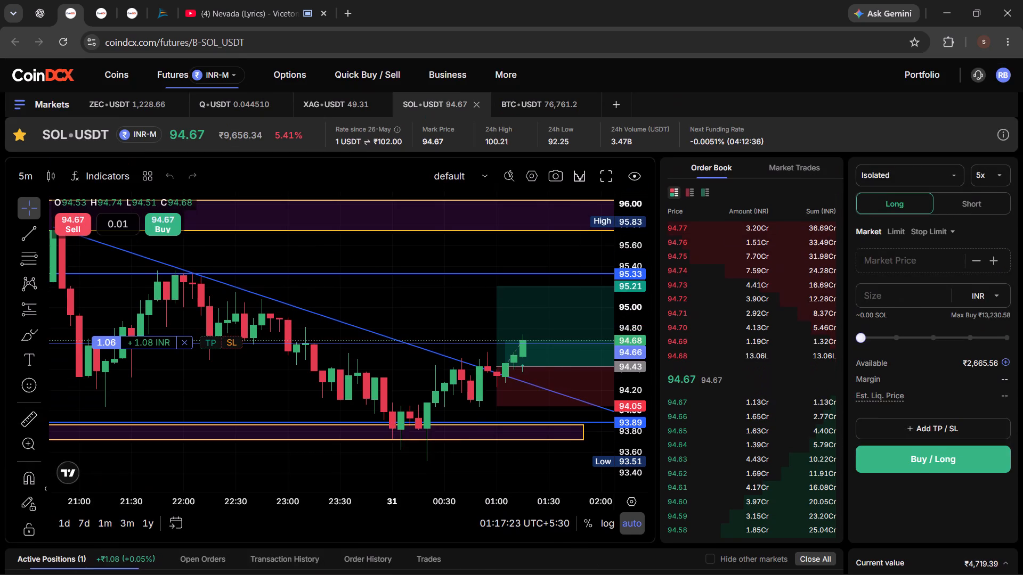
# Show the chart full screen and add a take profit at 95.75 to the long position, at the upper zone's lower edge.
pyautogui.click(603, 168)
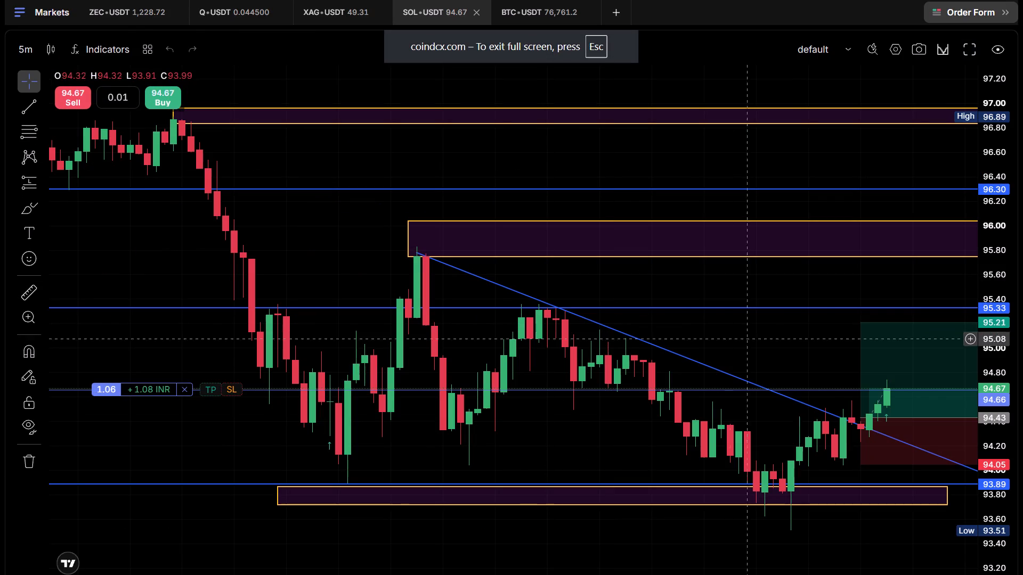
pyautogui.moveTo(842, 299); pyautogui.dragTo(721, 244)
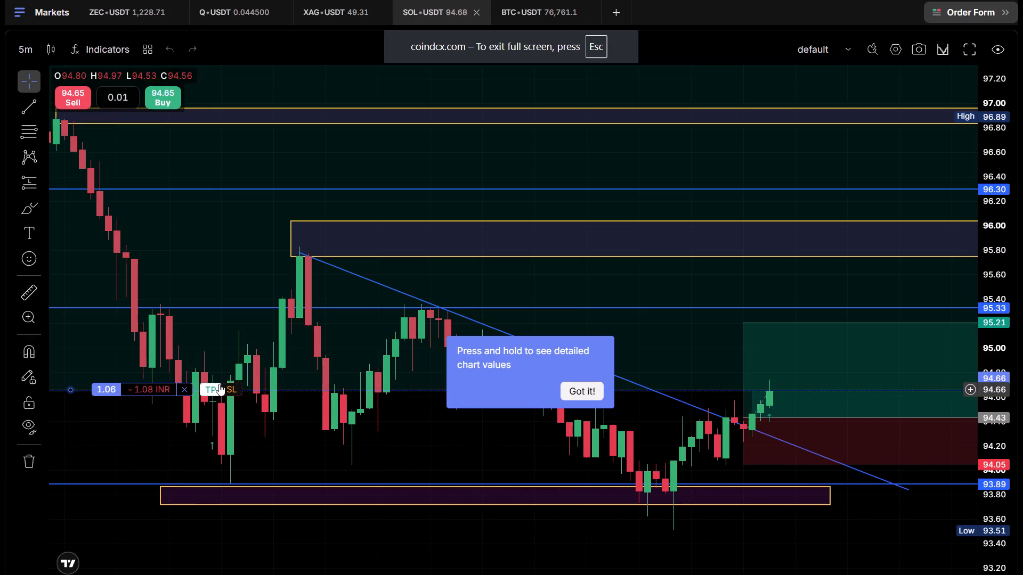
pyautogui.moveTo(204, 389); pyautogui.dragTo(273, 251)
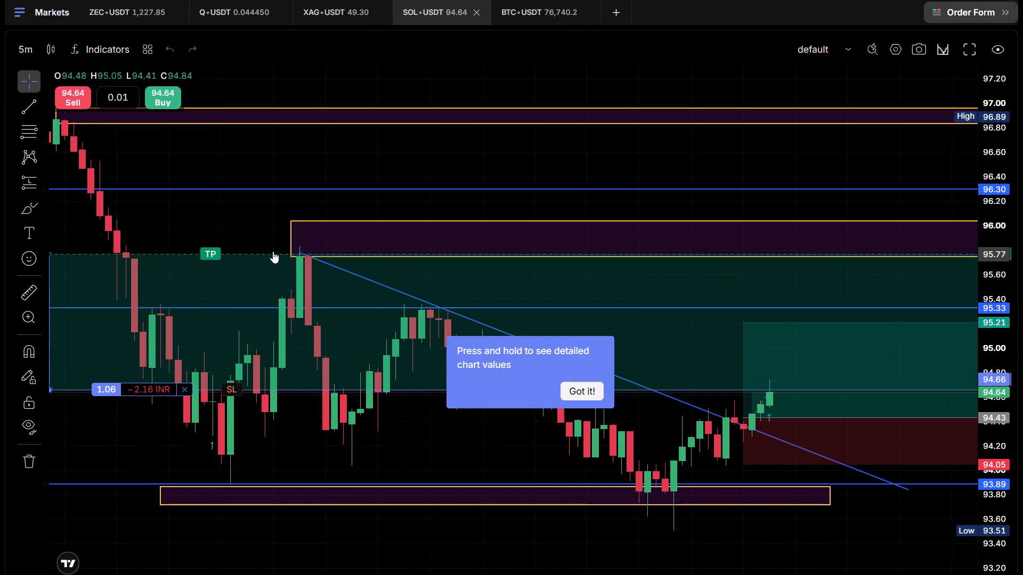
pyautogui.moveTo(273, 251); pyautogui.dragTo(250, 323)
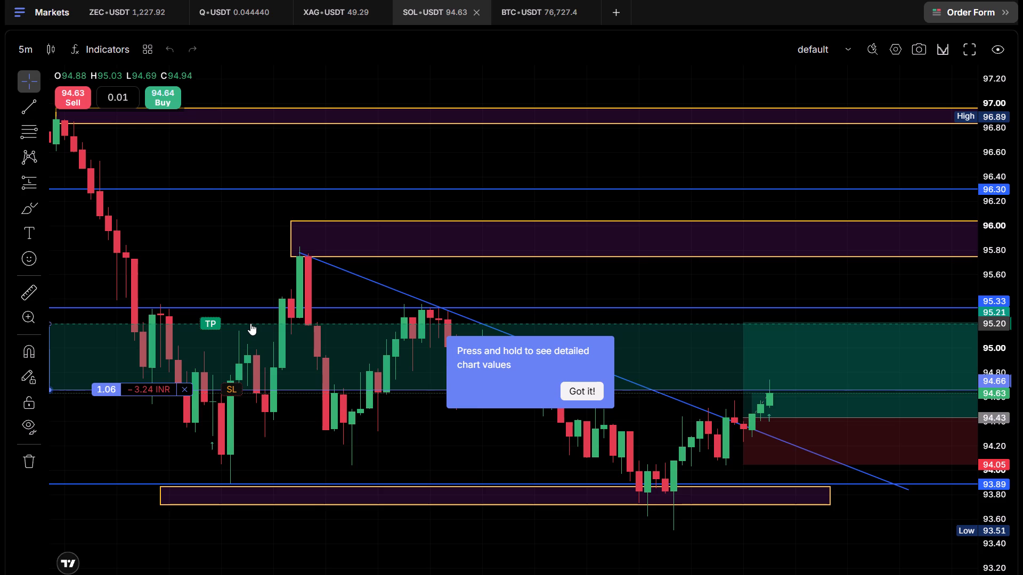
pyautogui.moveTo(250, 323); pyautogui.dragTo(259, 307)
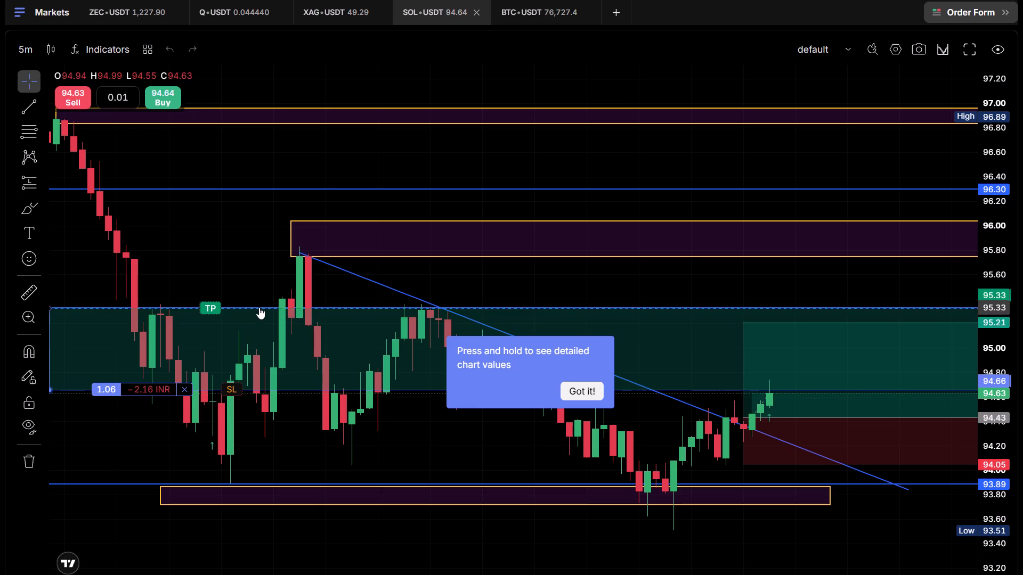
pyautogui.moveTo(259, 307); pyautogui.dragTo(275, 256)
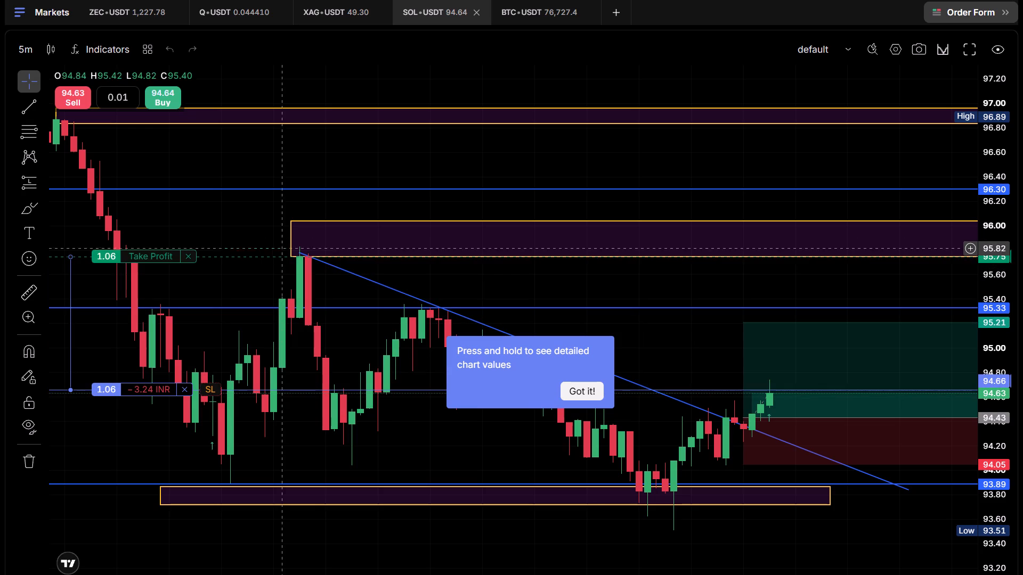
# Add a stop loss at 94.23 to the SOL-USDT long position, between the entry line and the lower zone.
pyautogui.moveTo(264, 297); pyautogui.dragTo(233, 225)
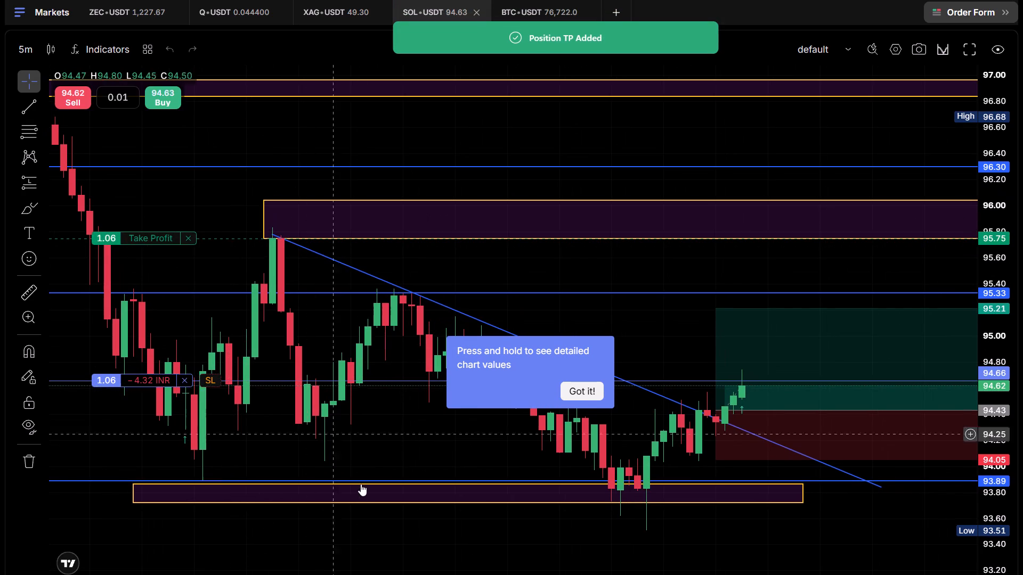
pyautogui.moveTo(153, 378); pyautogui.dragTo(163, 410)
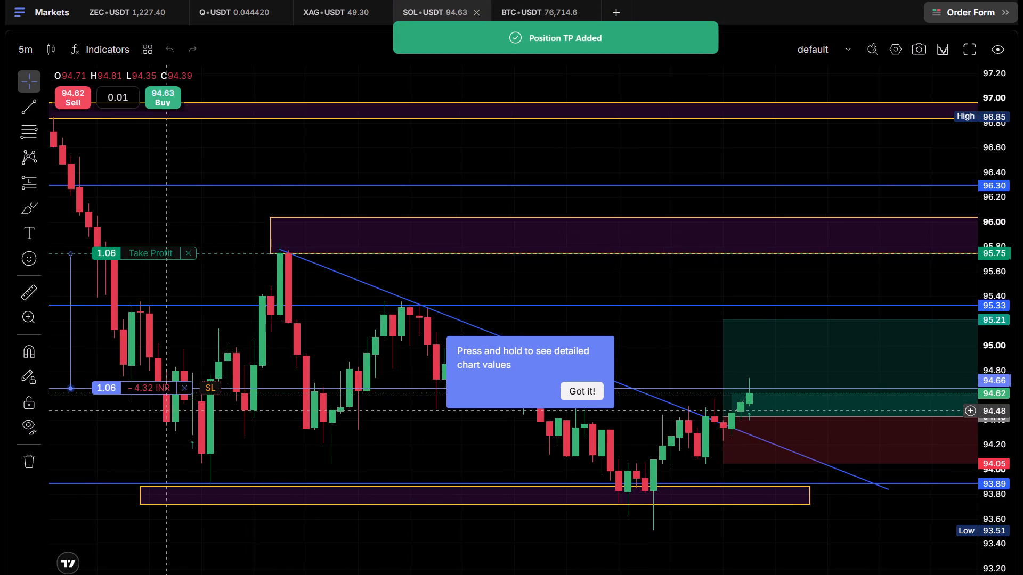
pyautogui.moveTo(163, 410); pyautogui.dragTo(164, 417)
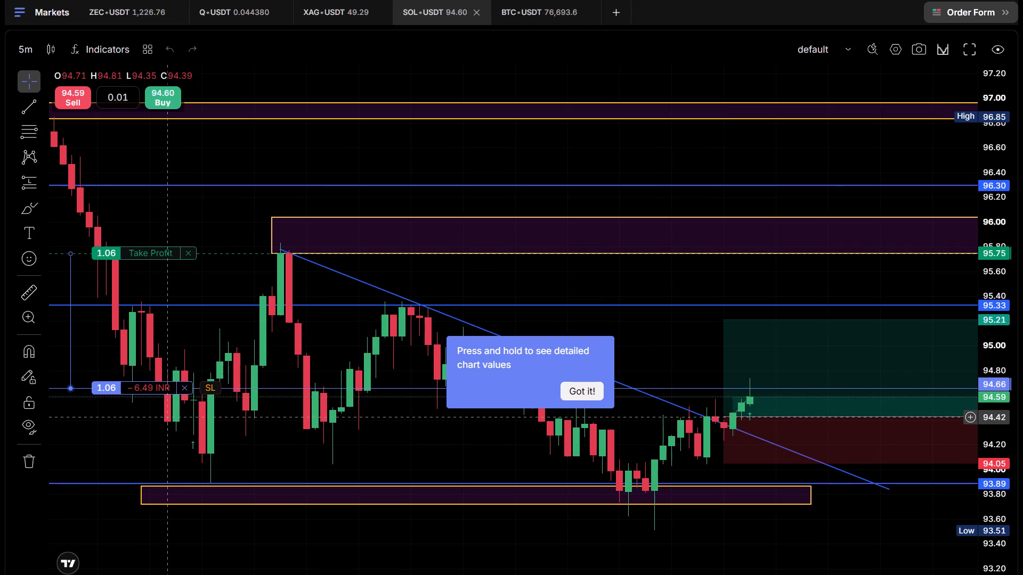
pyautogui.moveTo(164, 417); pyautogui.dragTo(153, 434)
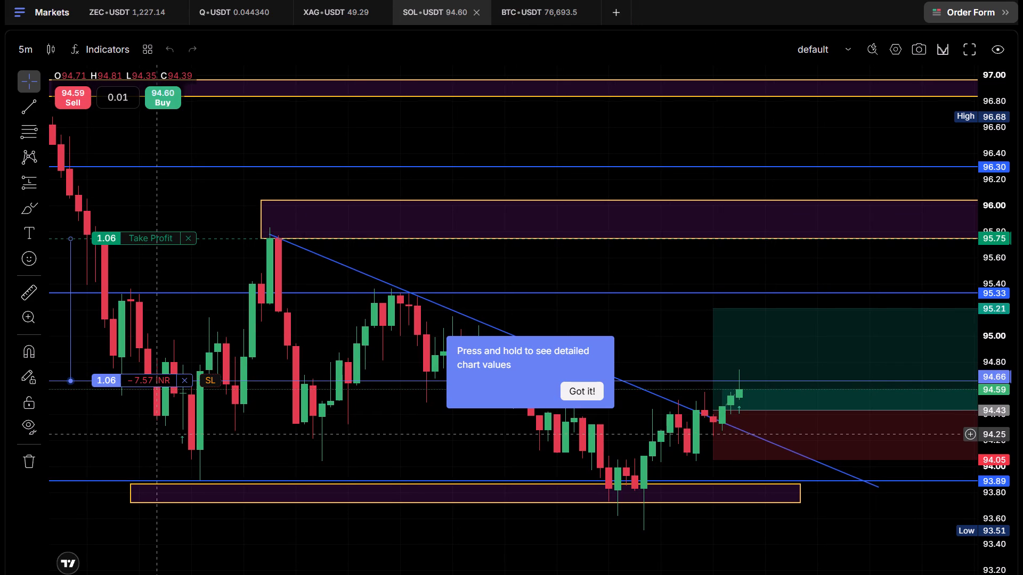
pyautogui.moveTo(153, 434); pyautogui.dragTo(153, 436)
pyautogui.click(153, 436)
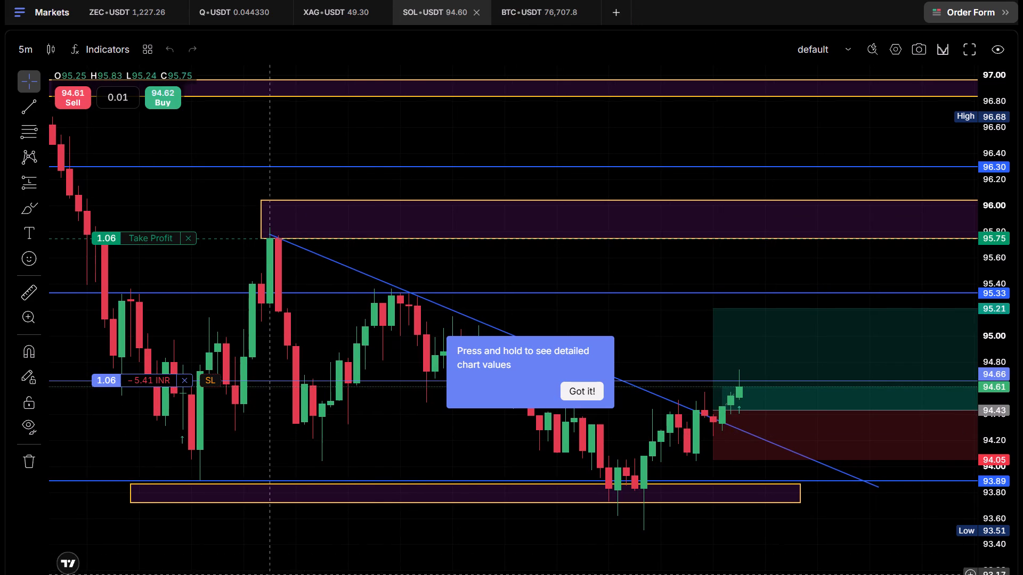
pyautogui.moveTo(508, 545); pyautogui.dragTo(460, 520)
pyautogui.click(575, 404)
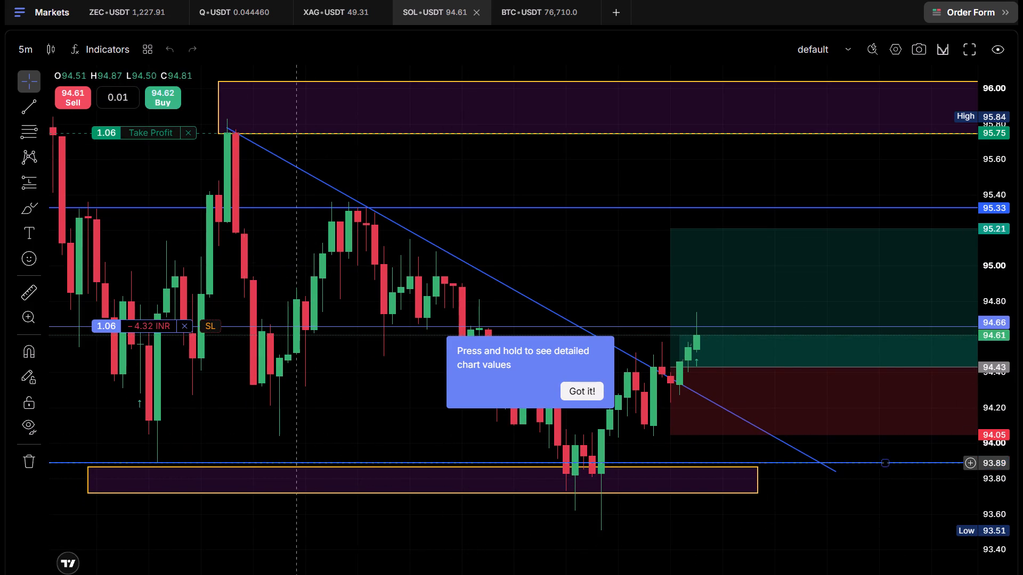
pyautogui.moveTo(208, 323); pyautogui.dragTo(204, 410)
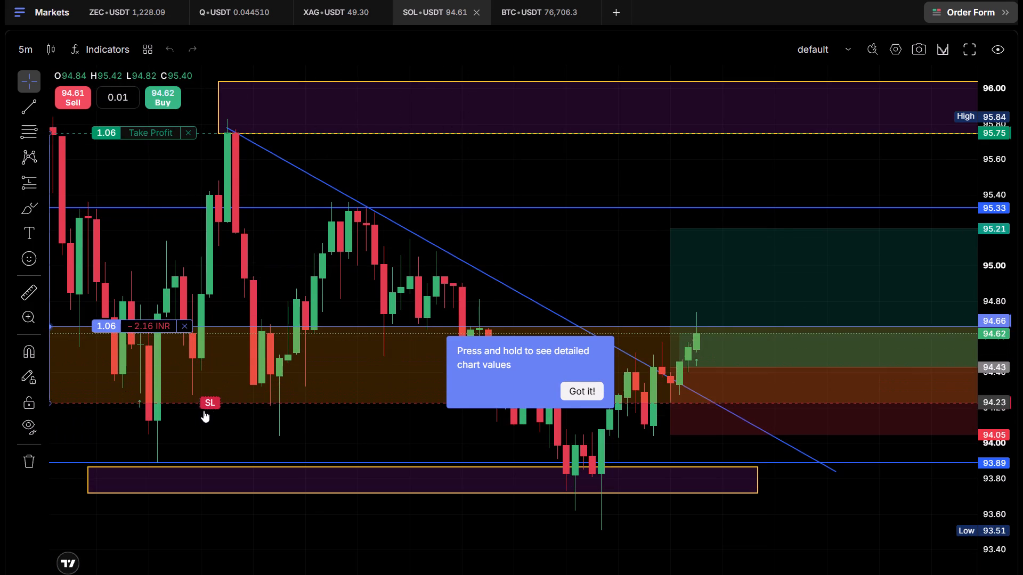
pyautogui.moveTo(204, 410); pyautogui.dragTo(216, 401)
pyautogui.click(216, 401)
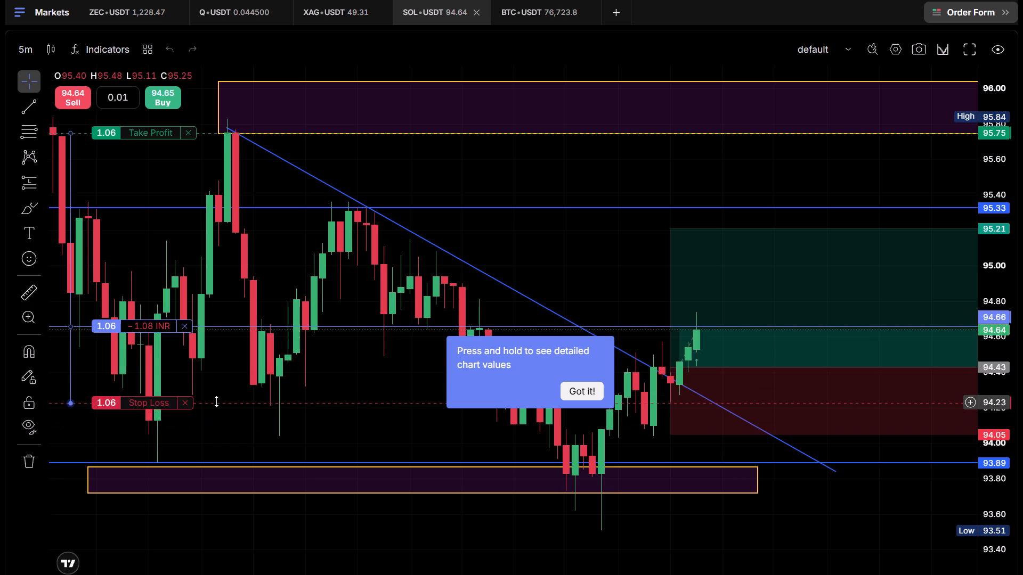
# Dismiss the chart hint and examine the latest candles around the trendline breakout, the entry, the stop loss and the lower zone.
pyautogui.moveTo(803, 511); pyautogui.dragTo(694, 507)
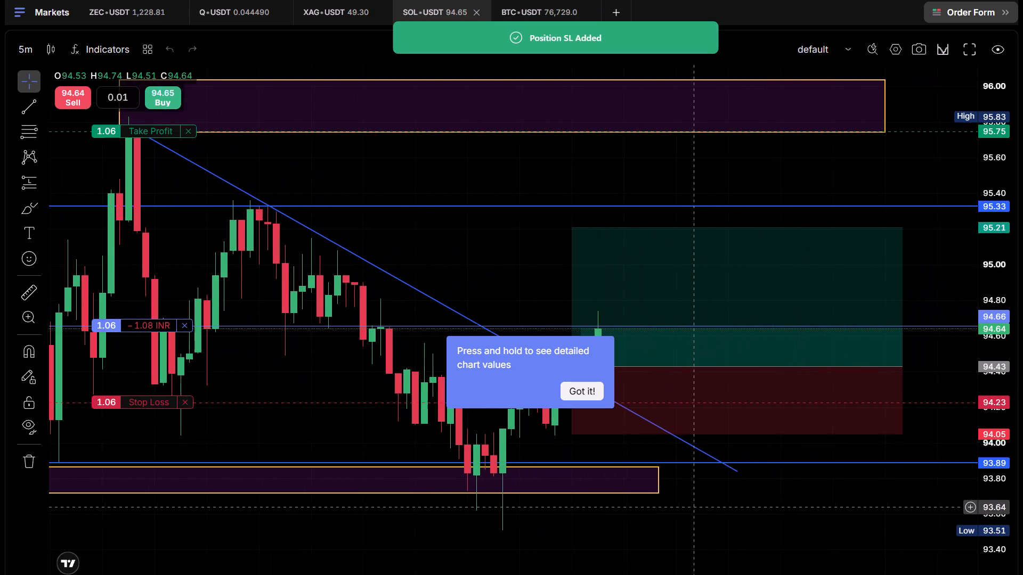
pyautogui.click(582, 395)
pyautogui.scroll(3, 656, 475)
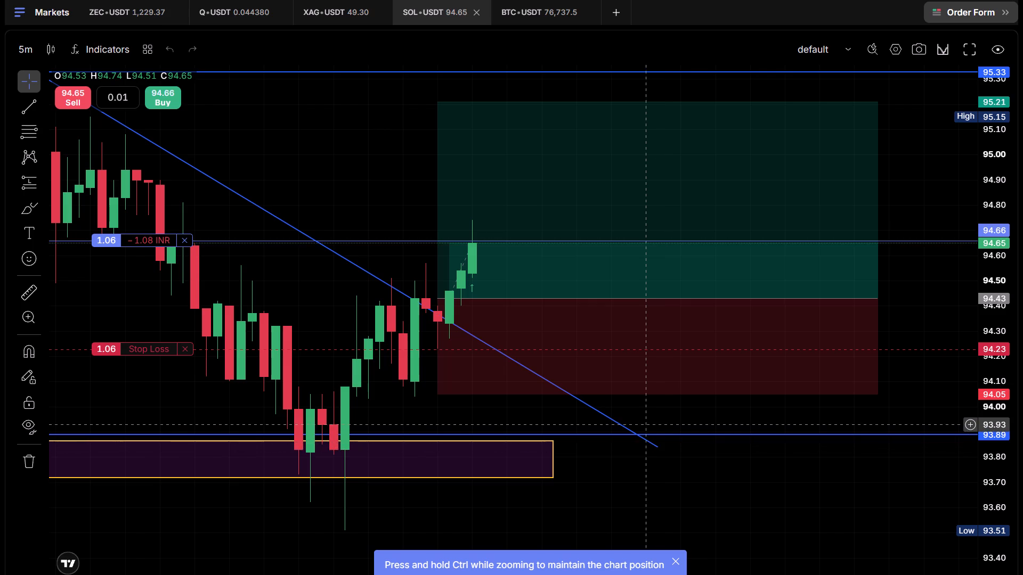
pyautogui.scroll(3, 648, 424)
pyautogui.moveTo(216, 174); pyautogui.dragTo(286, 265)
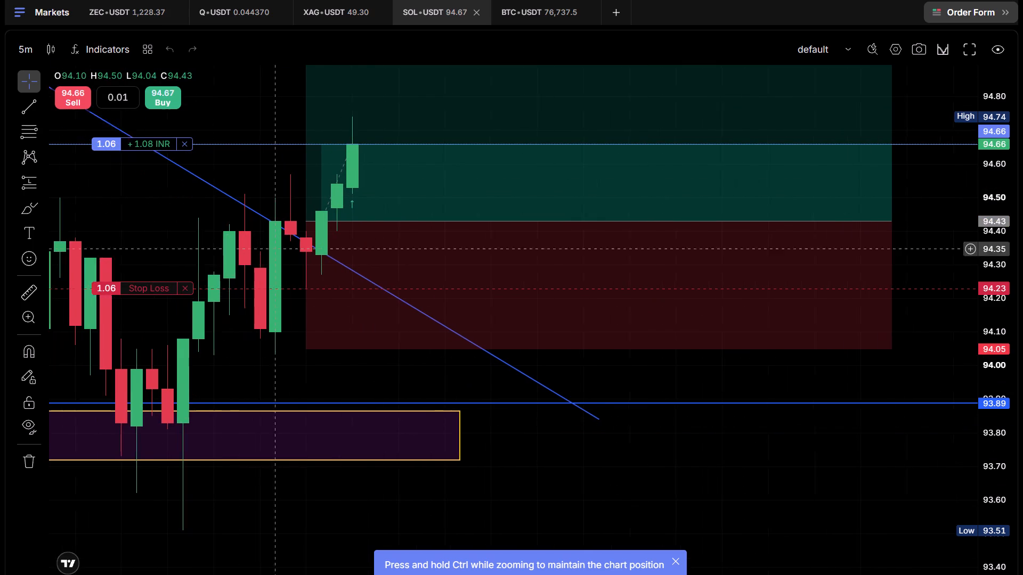
pyautogui.moveTo(286, 265); pyautogui.dragTo(301, 285)
pyautogui.moveTo(995, 196); pyautogui.dragTo(999, 239)
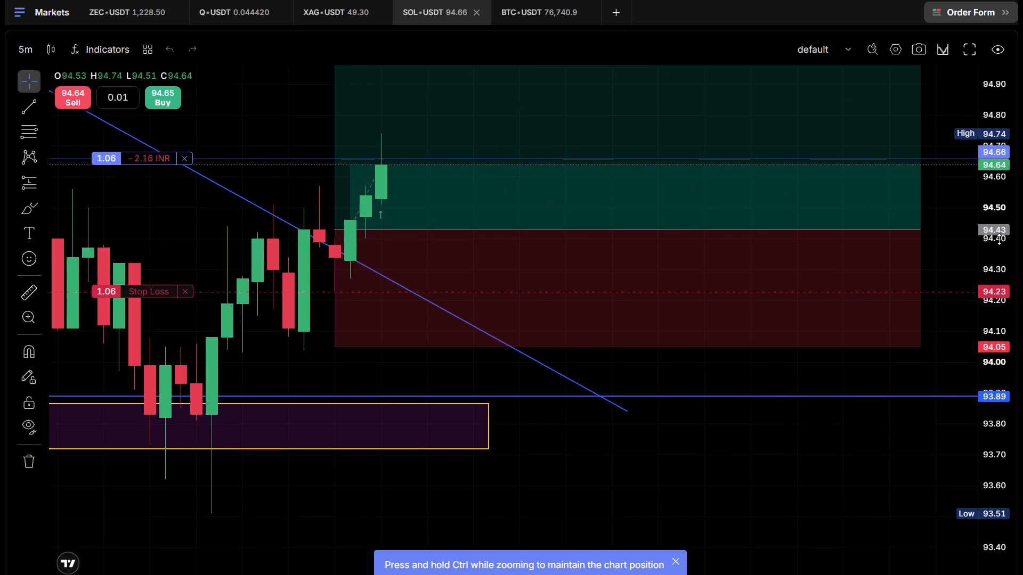
pyautogui.moveTo(999, 239); pyautogui.dragTo(967, 352)
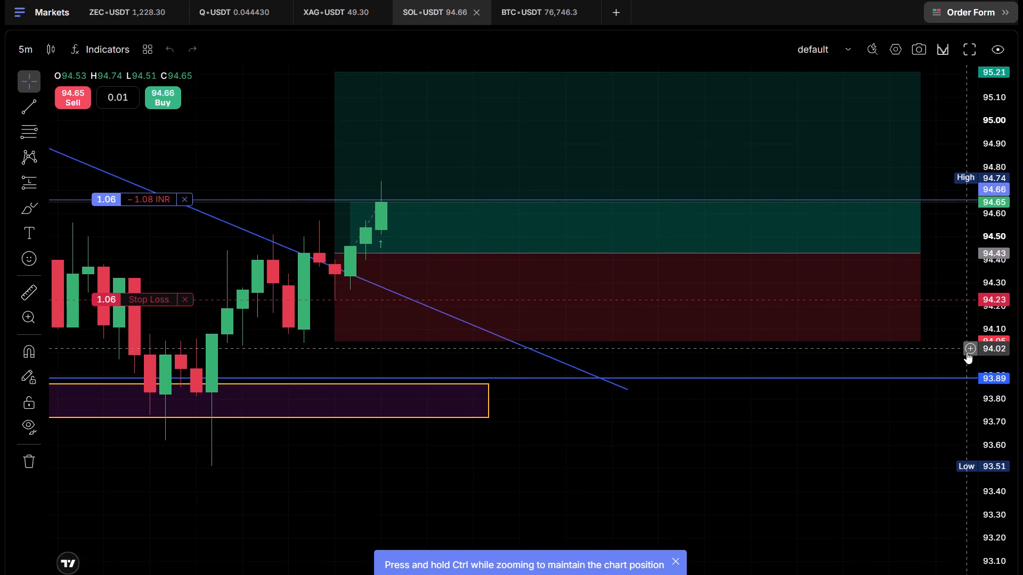
pyautogui.moveTo(967, 352); pyautogui.dragTo(956, 379)
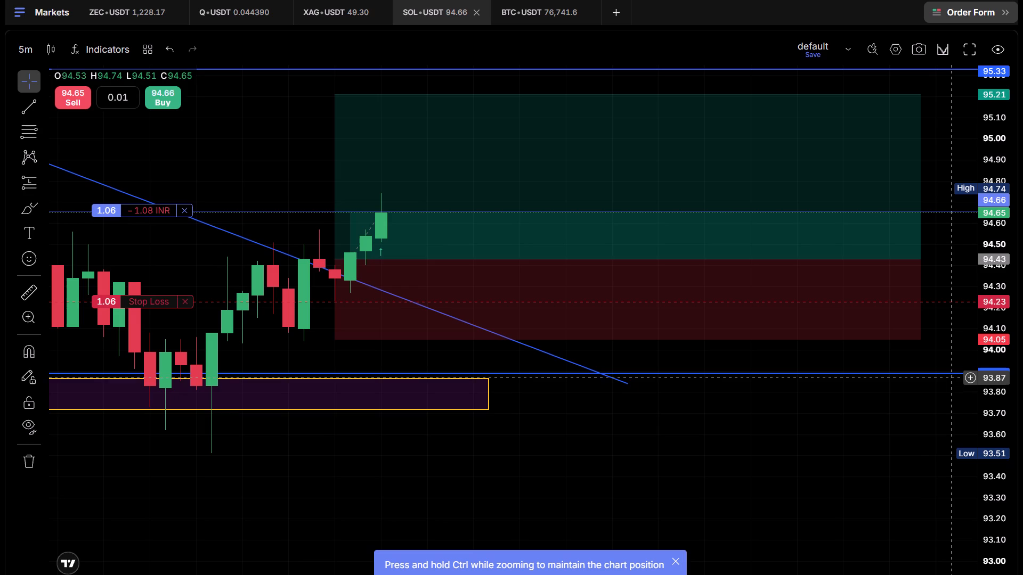
pyautogui.scroll(-3, 628, 417)
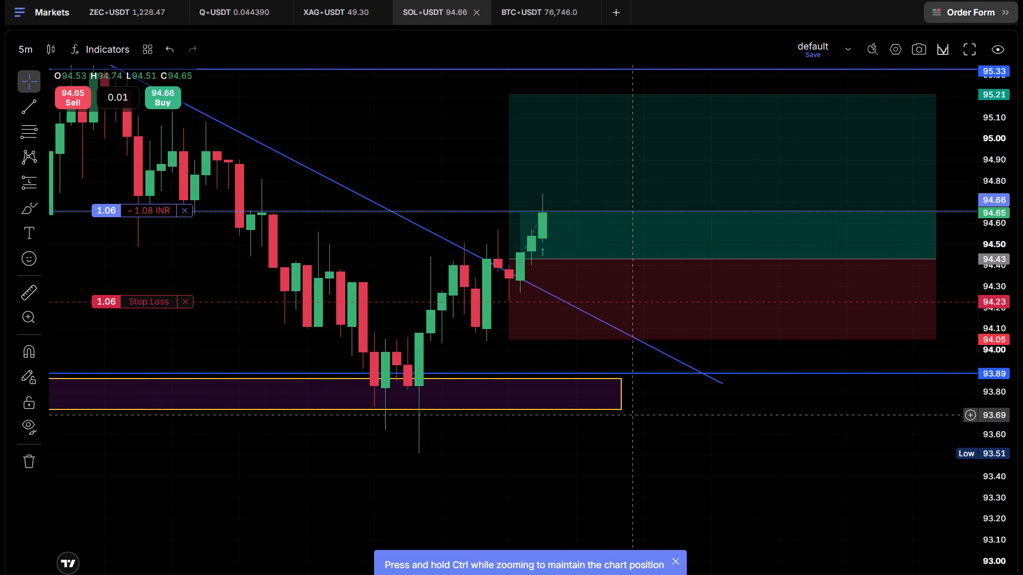
pyautogui.scroll(-1, 625, 410)
pyautogui.moveTo(619, 456); pyautogui.dragTo(563, 456)
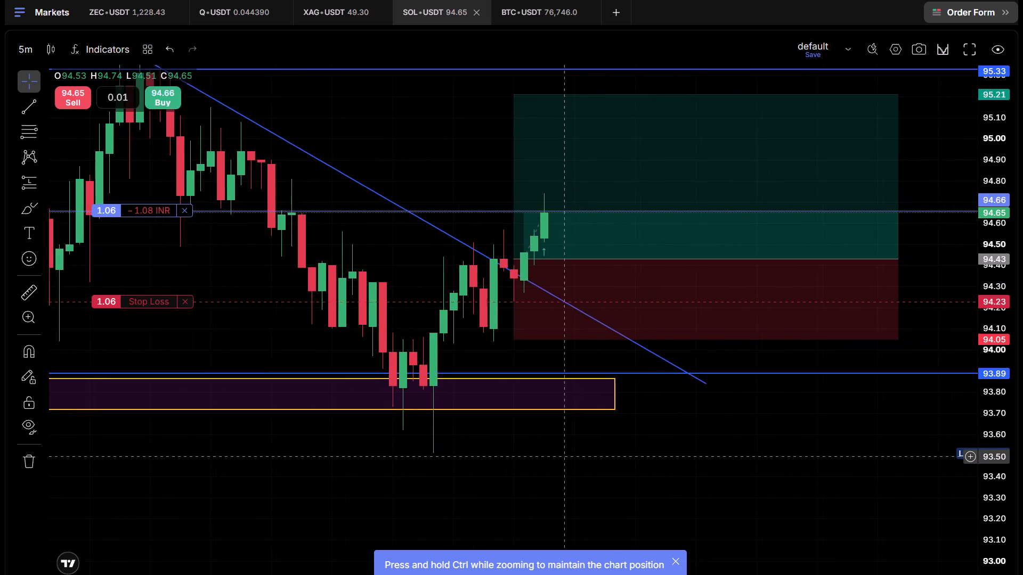
pyautogui.moveTo(563, 456); pyautogui.dragTo(524, 451)
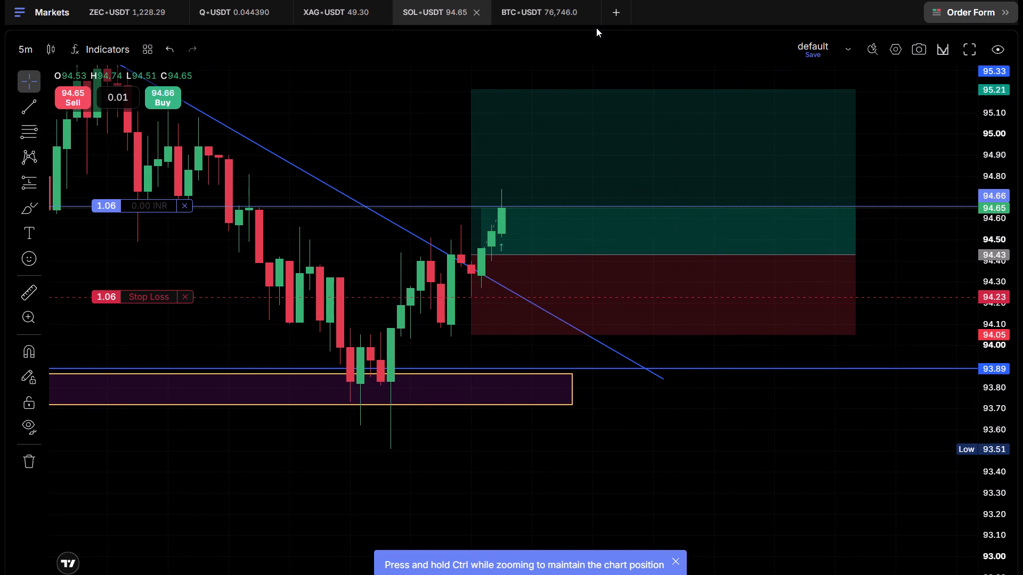
# Leave the full-screen chart and monitor the SOL-USDT price relative to the entry, stop-loss and take-profit levels.
pyautogui.click(512, 41)
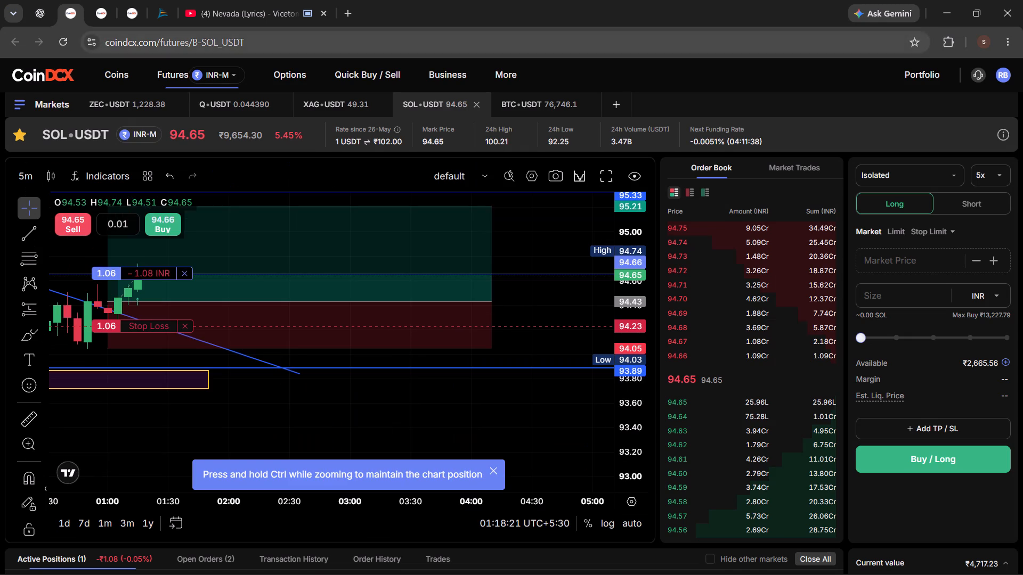
pyautogui.moveTo(300, 445); pyautogui.dragTo(530, 453)
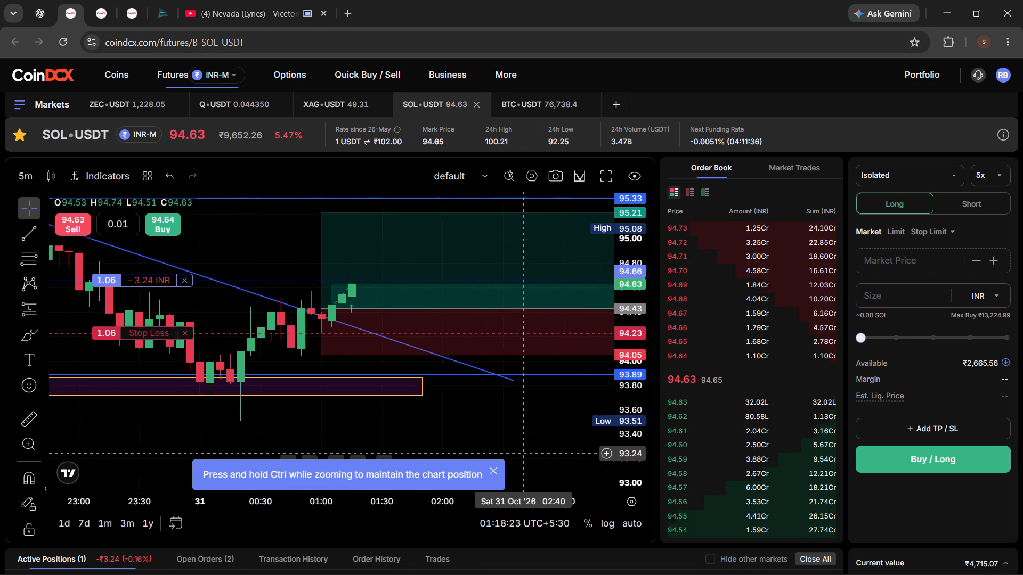
pyautogui.moveTo(530, 453); pyautogui.dragTo(545, 453)
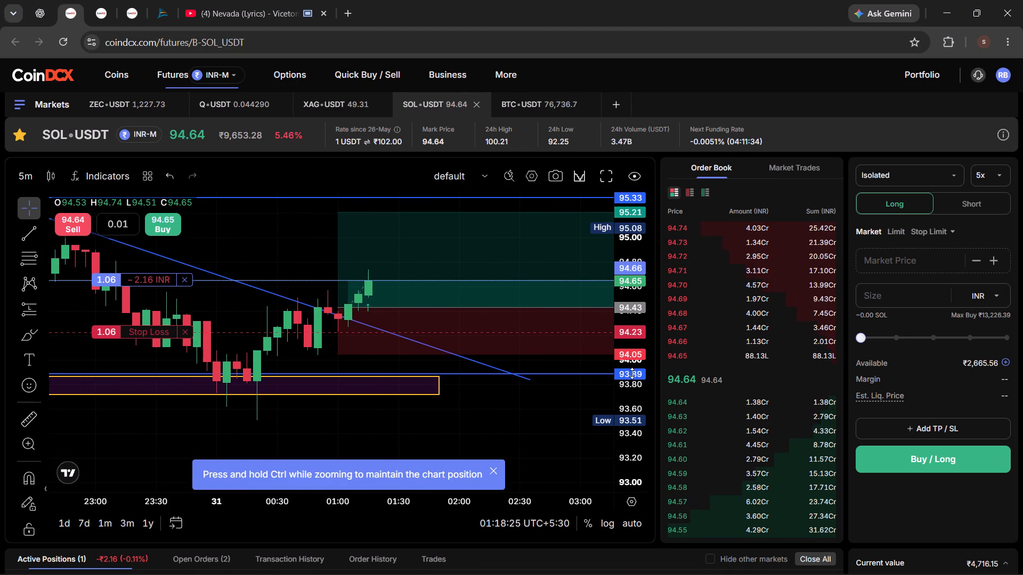
pyautogui.scroll(12, 632, 336)
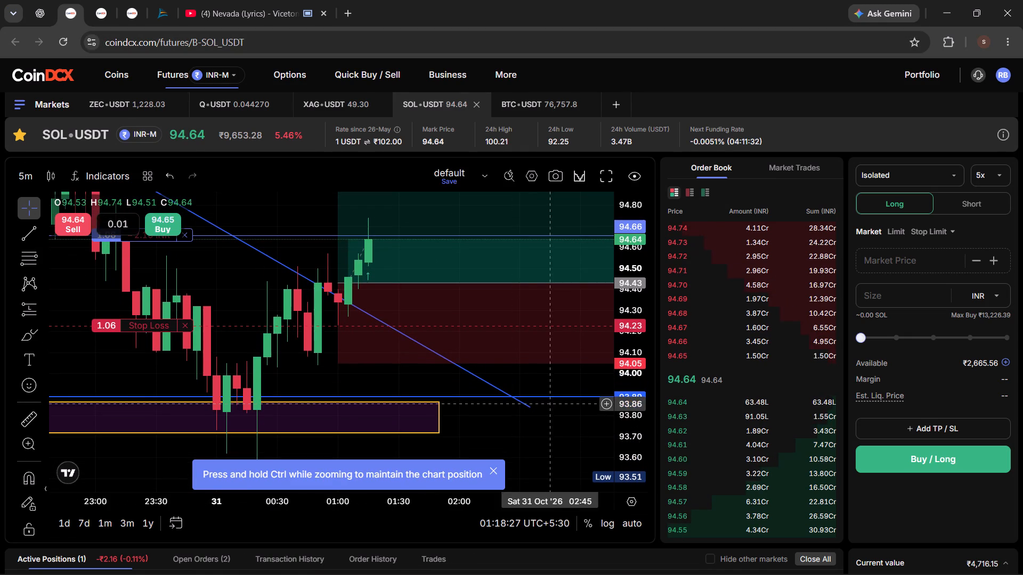
pyautogui.moveTo(499, 403); pyautogui.dragTo(513, 453)
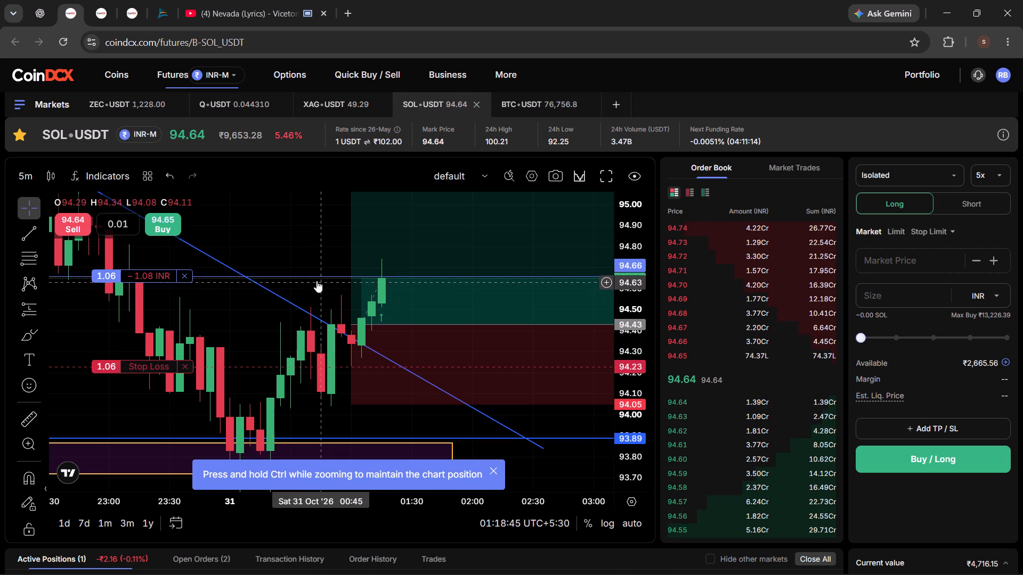
pyautogui.scroll(-4, 294, 239)
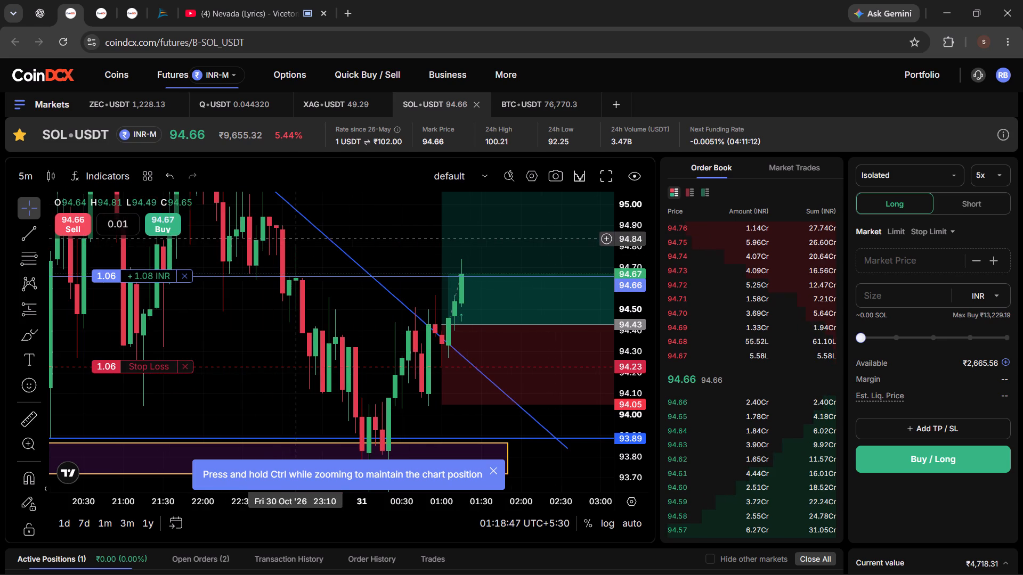
pyautogui.moveTo(639, 262); pyautogui.dragTo(630, 410)
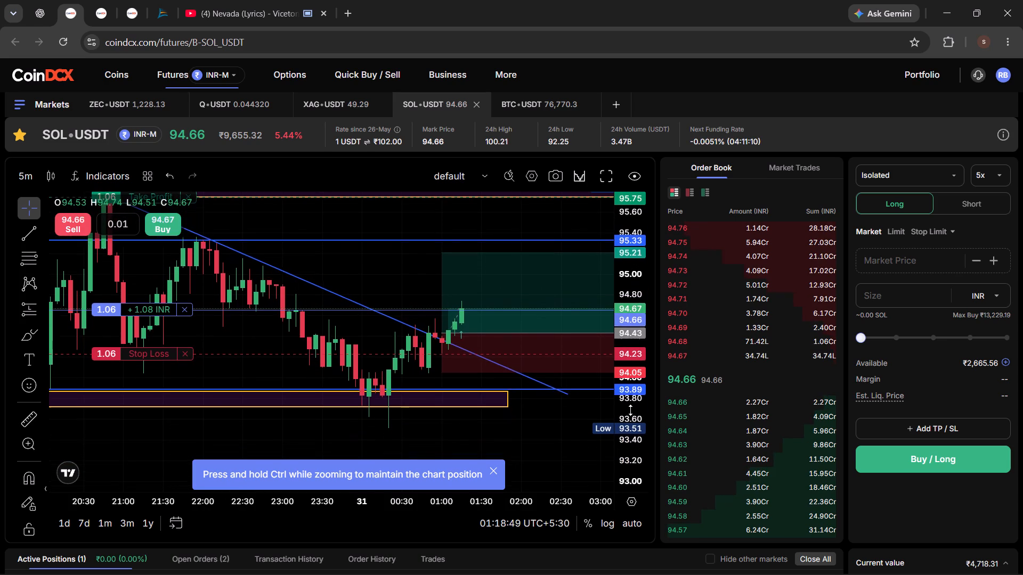
pyautogui.moveTo(630, 410); pyautogui.dragTo(630, 410)
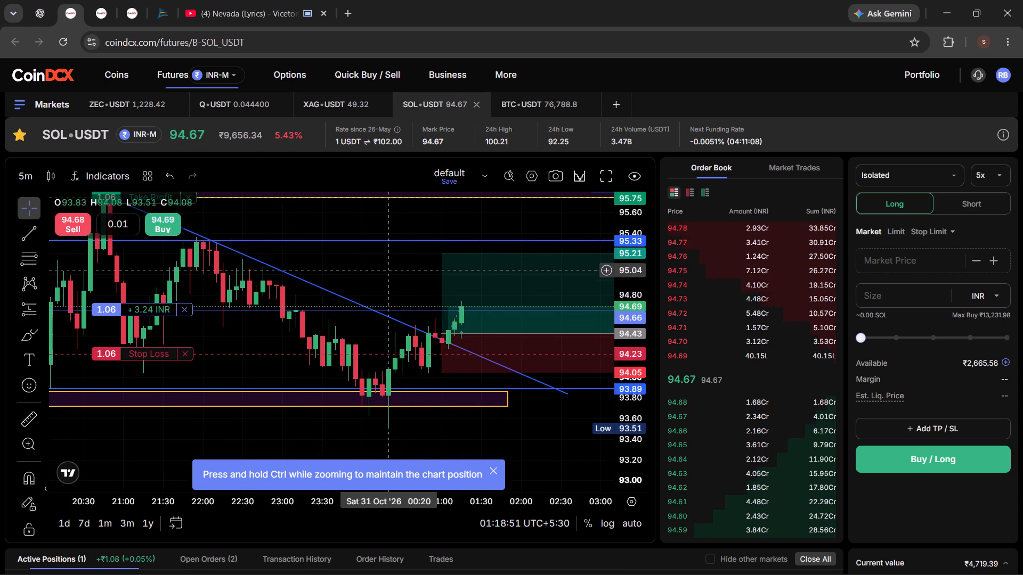
pyautogui.scroll(-4, 446, 203)
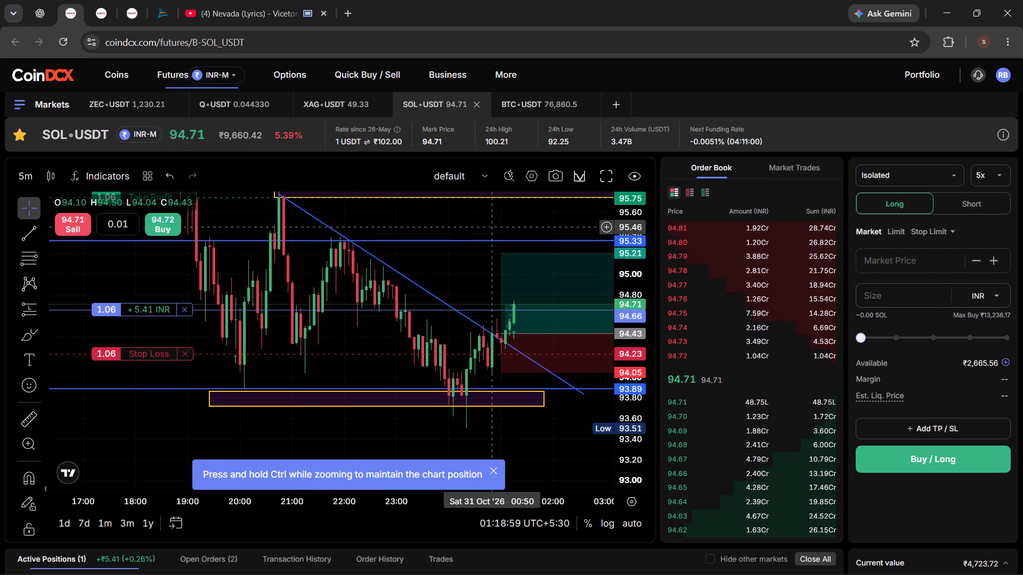
pyautogui.scroll(5, 490, 227)
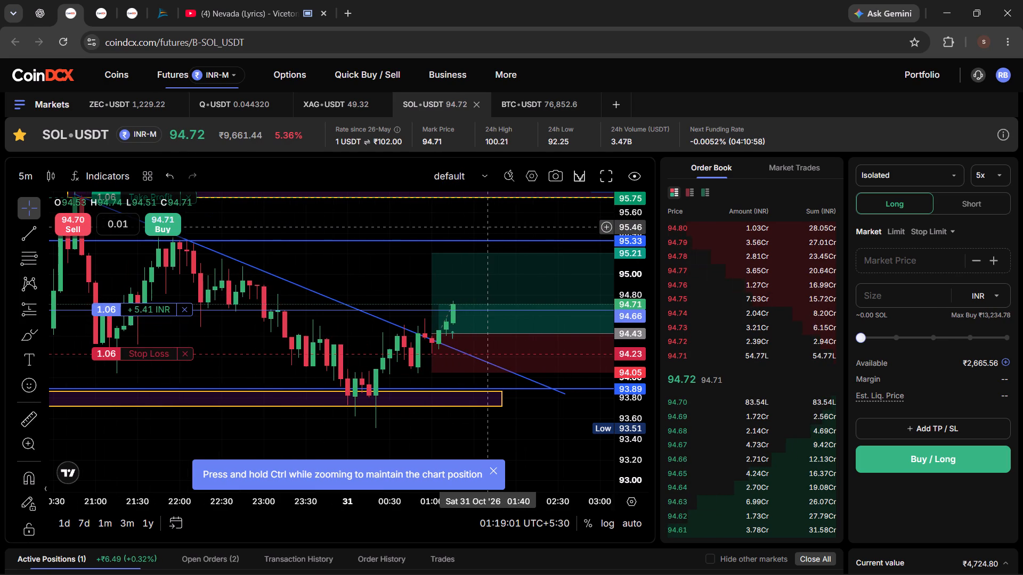
pyautogui.moveTo(635, 310); pyautogui.dragTo(638, 283)
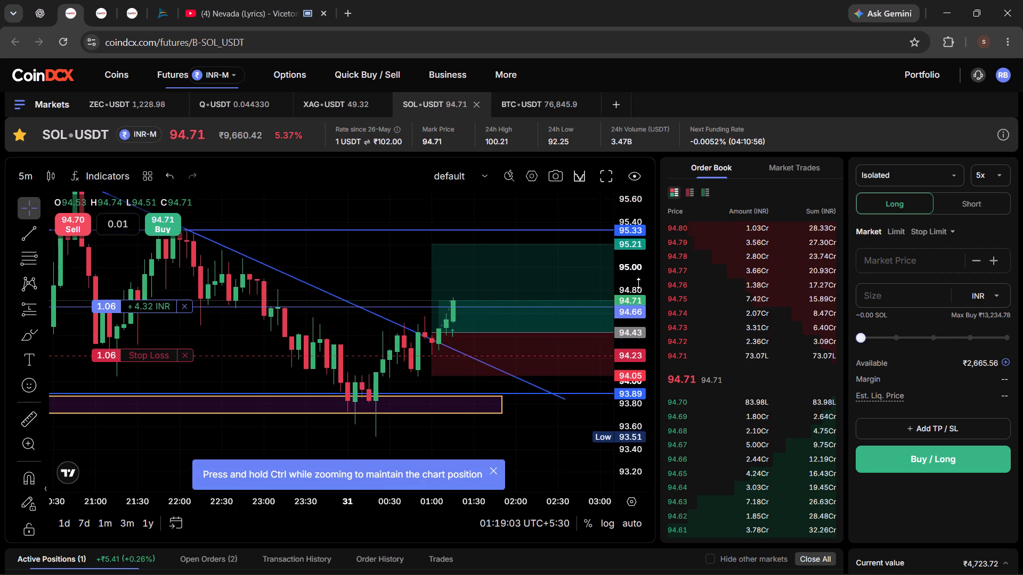
pyautogui.moveTo(638, 283); pyautogui.dragTo(653, 214)
pyautogui.moveTo(336, 220); pyautogui.dragTo(351, 247)
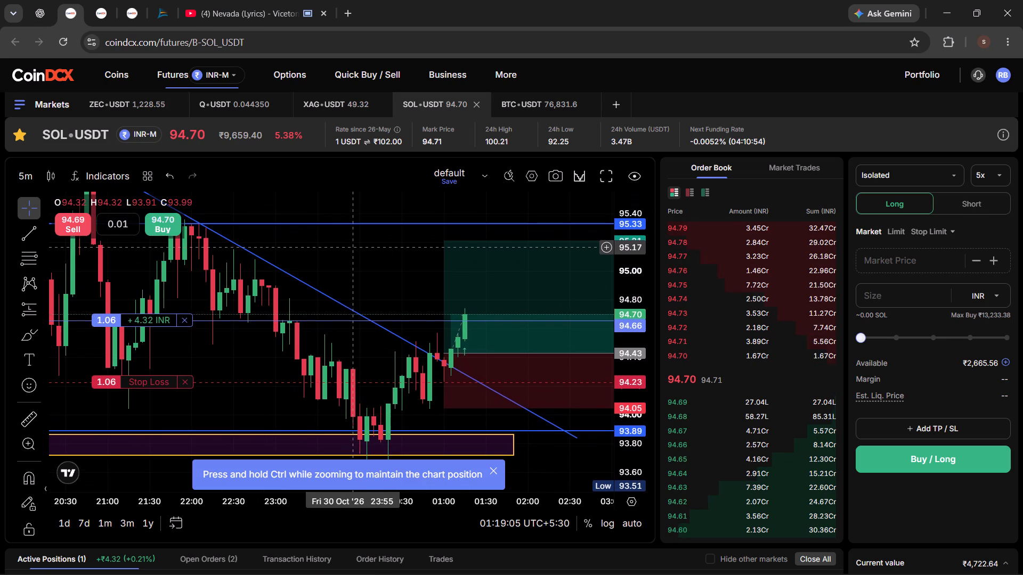
pyautogui.moveTo(351, 247); pyautogui.dragTo(344, 230)
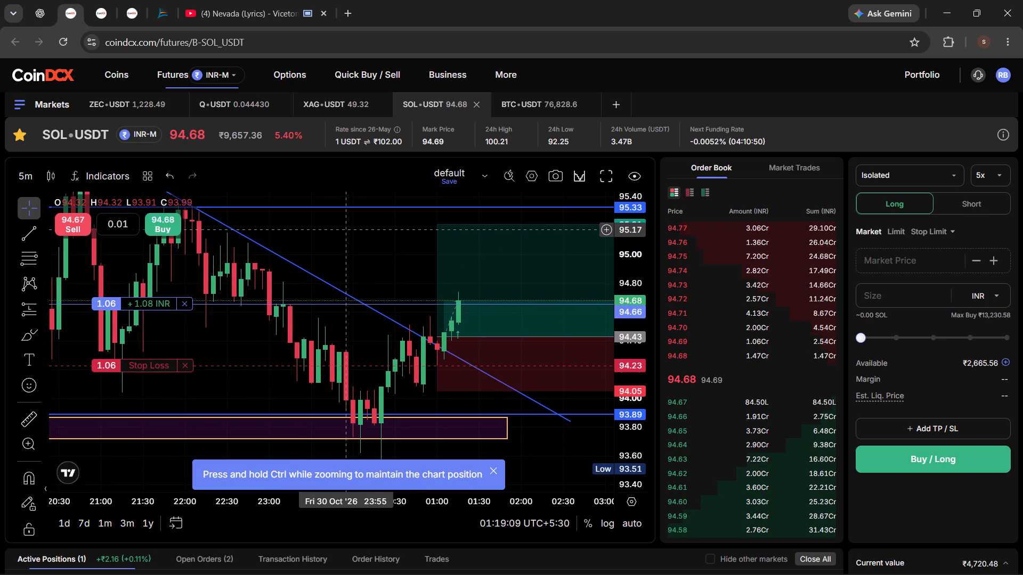
# Review the leverage settings of the isolated SOL-USDT long and close them without making changes.
pyautogui.click(981, 167)
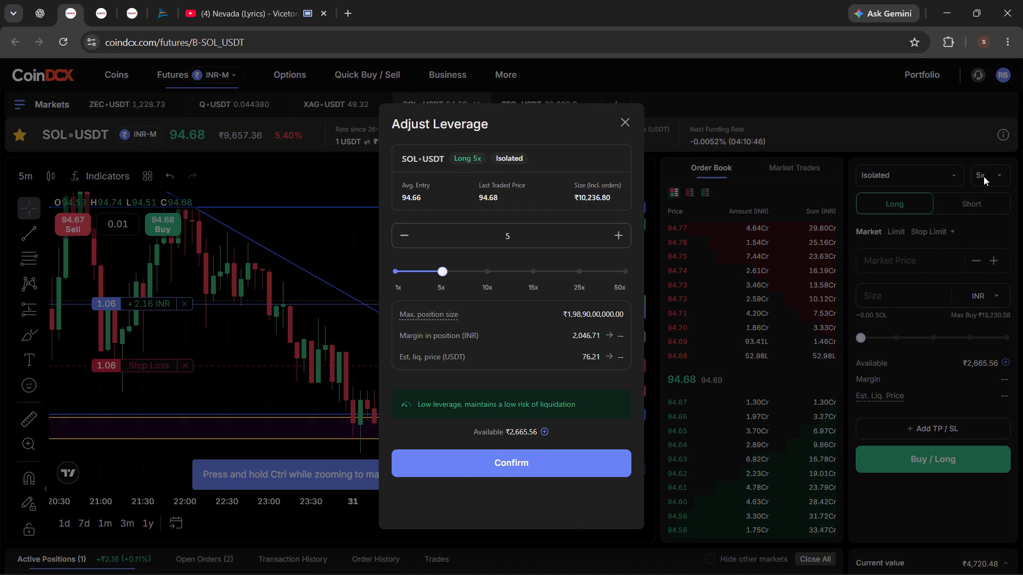
pyautogui.click(624, 120)
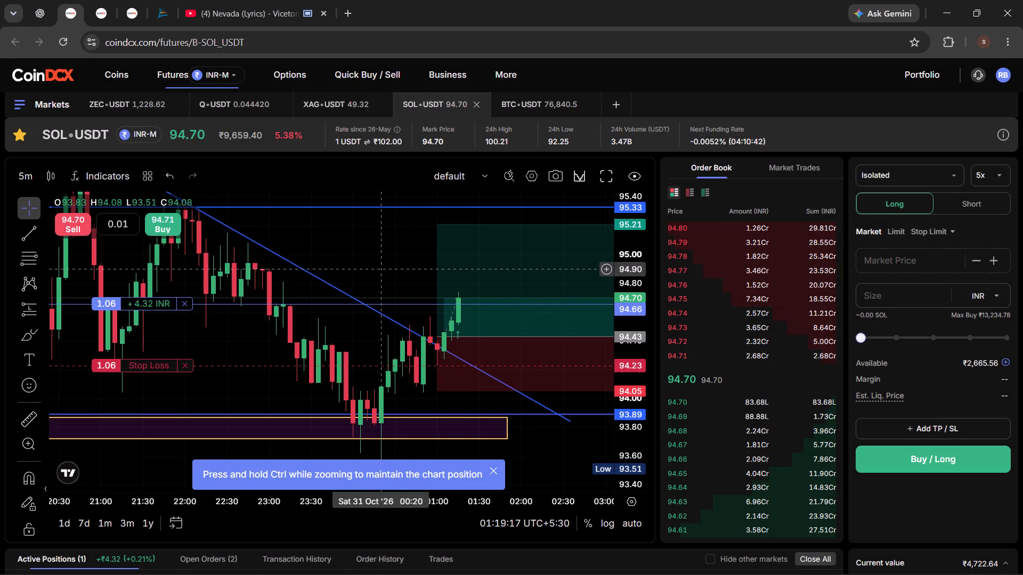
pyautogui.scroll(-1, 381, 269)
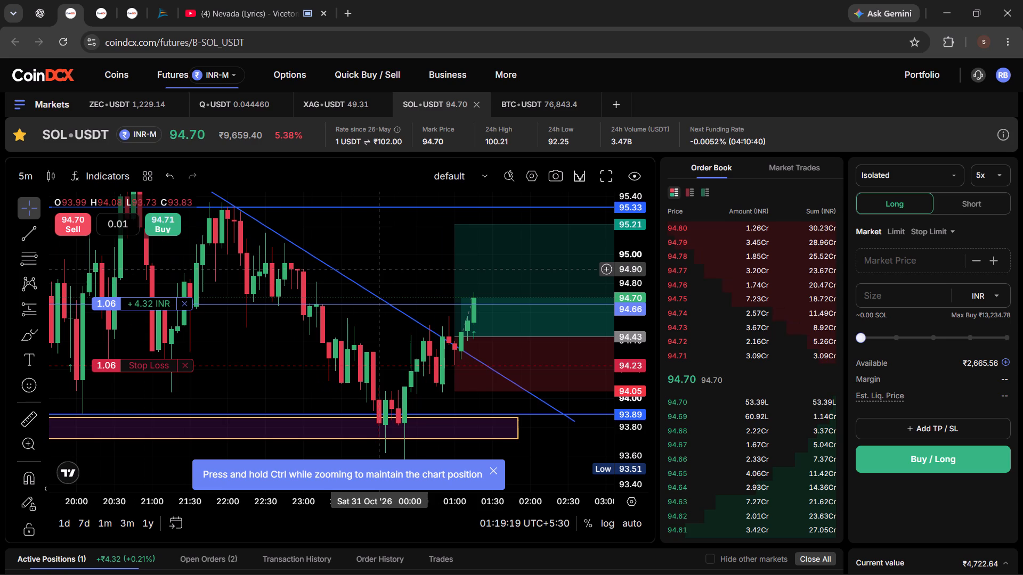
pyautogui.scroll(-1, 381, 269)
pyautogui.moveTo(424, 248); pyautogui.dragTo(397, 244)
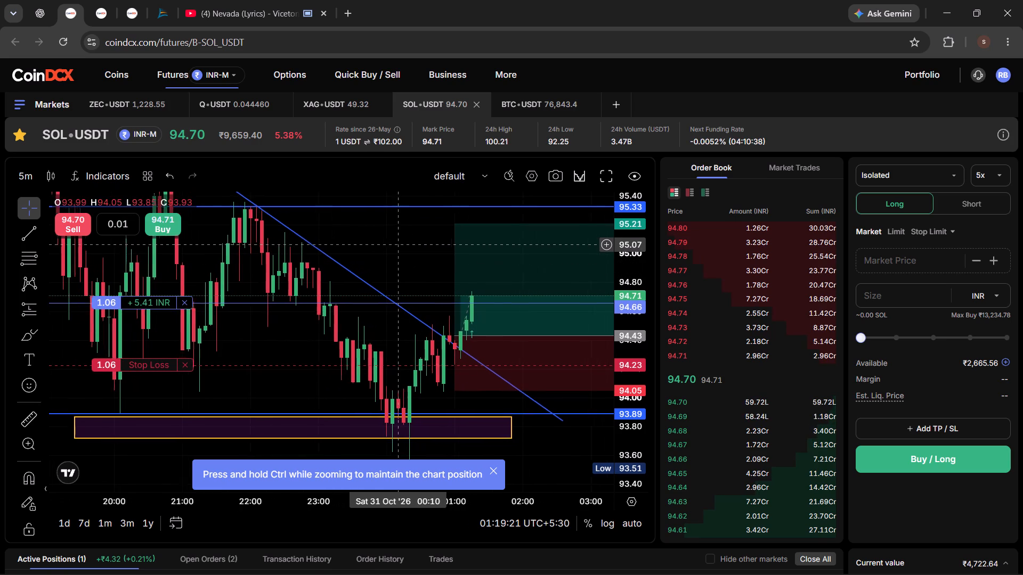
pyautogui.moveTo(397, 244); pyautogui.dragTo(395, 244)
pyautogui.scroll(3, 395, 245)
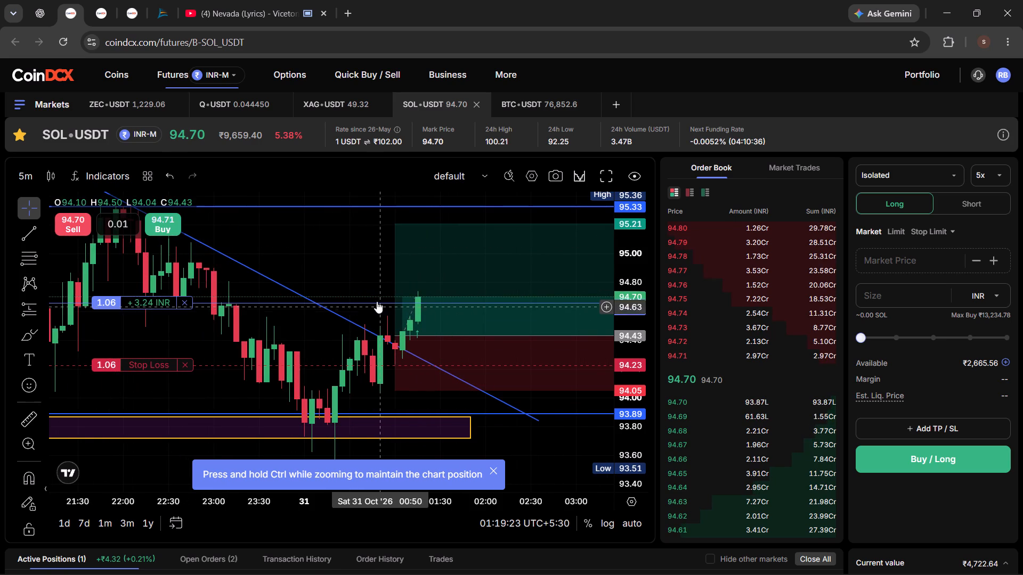
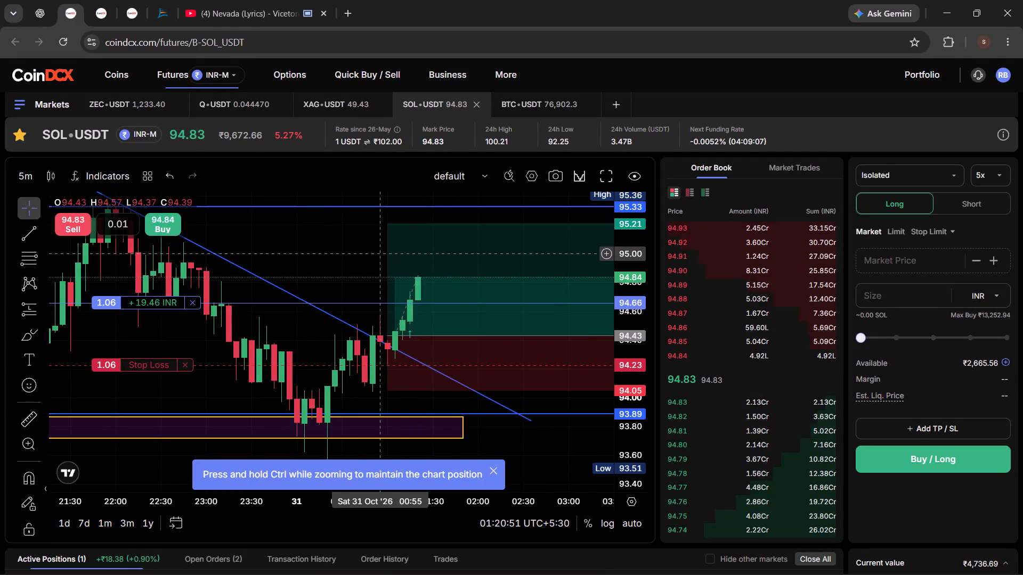
# Show the chart full screen and raise the long-position drawing's target to 95.34, just above the 95.33 line.
pyautogui.click(599, 183)
pyautogui.scroll(4, 635, 273)
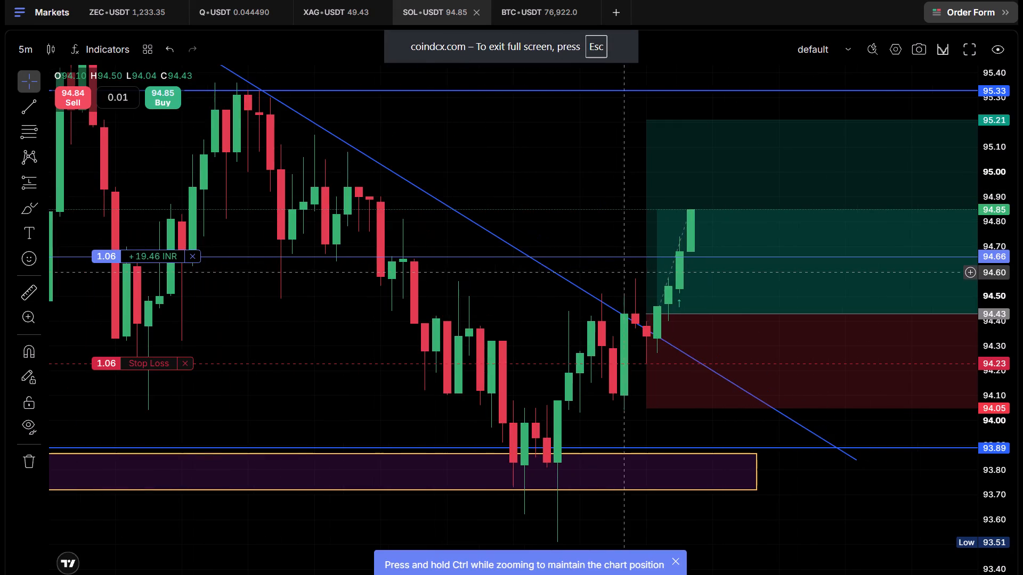
pyautogui.scroll(-3, 608, 265)
pyautogui.moveTo(661, 163); pyautogui.dragTo(553, 254)
pyautogui.moveTo(548, 250); pyautogui.dragTo(527, 284)
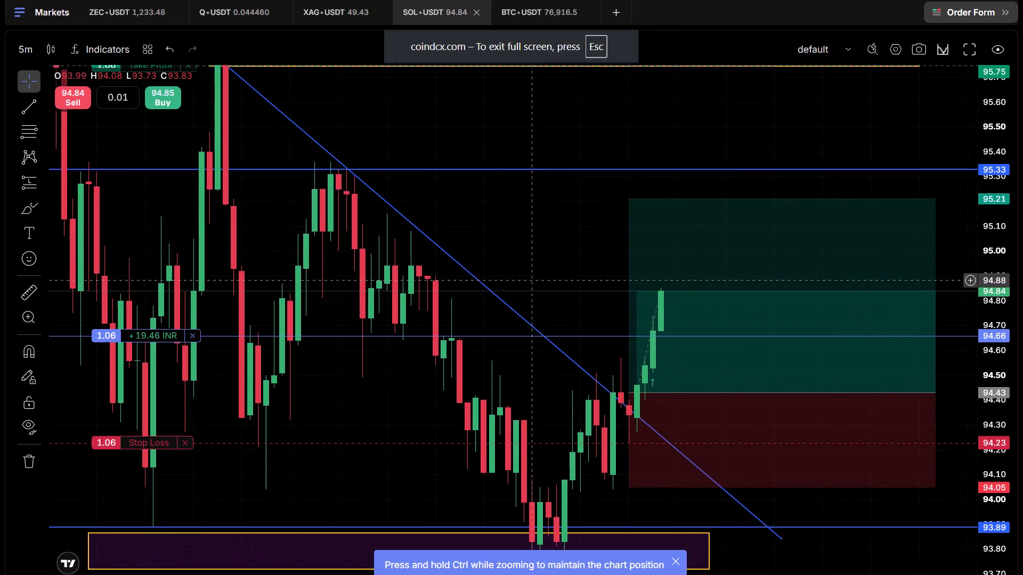
pyautogui.moveTo(527, 284); pyautogui.dragTo(526, 284)
pyautogui.moveTo(533, 229); pyautogui.dragTo(535, 306)
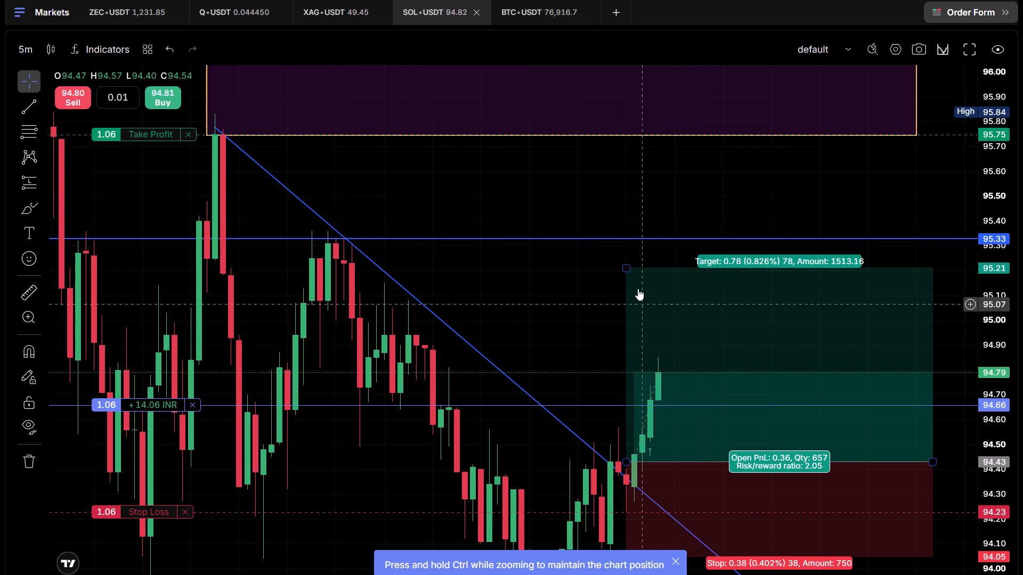
pyautogui.moveTo(627, 265); pyautogui.dragTo(644, 232)
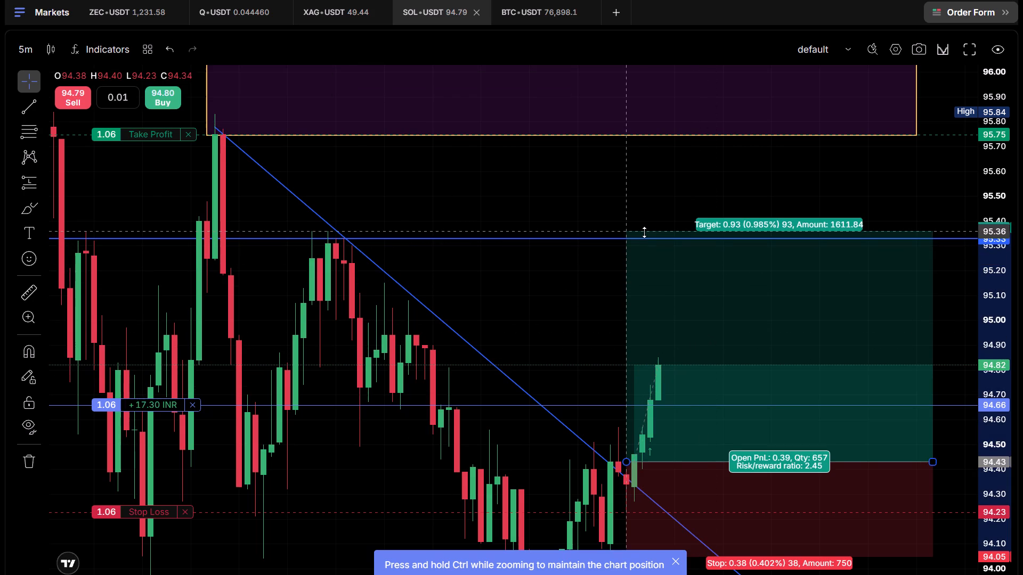
pyautogui.moveTo(644, 232); pyautogui.dragTo(644, 243)
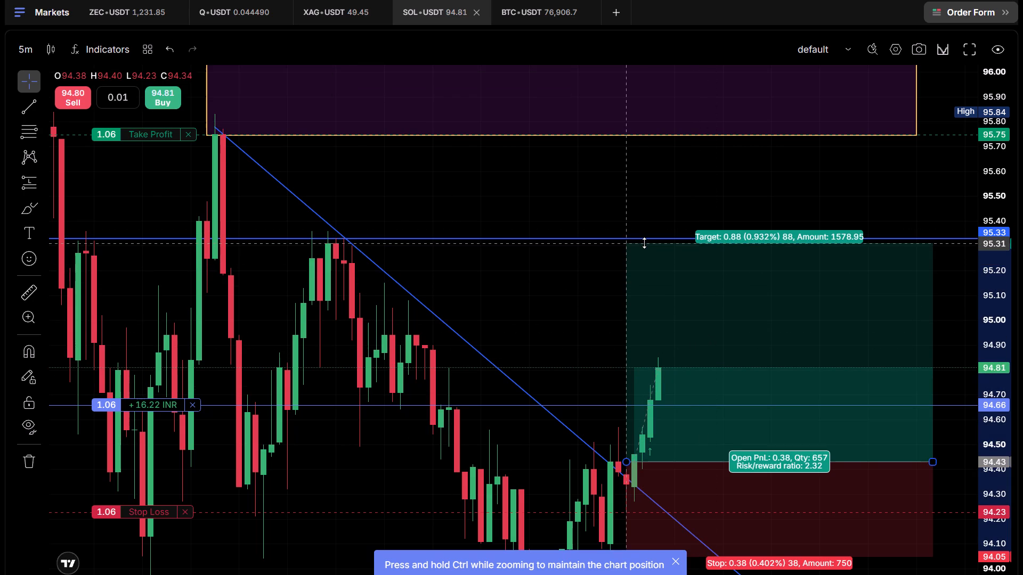
pyautogui.moveTo(644, 243); pyautogui.dragTo(647, 235)
# Move the SOL-USDT position's take profit down to 95.34, level with the long-position drawing's target.
pyautogui.moveTo(567, 301); pyautogui.dragTo(510, 241)
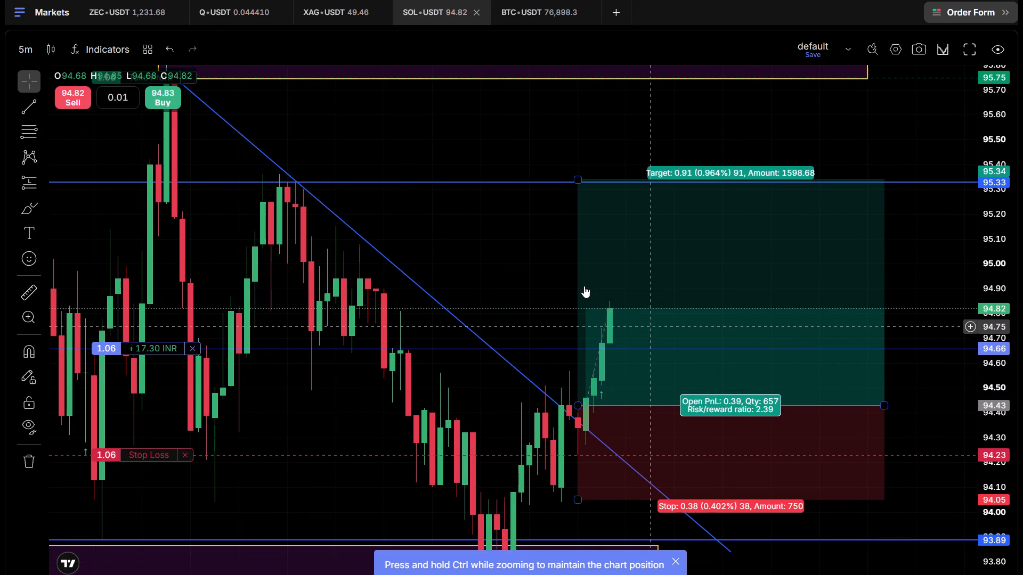
pyautogui.moveTo(322, 145); pyautogui.dragTo(399, 197)
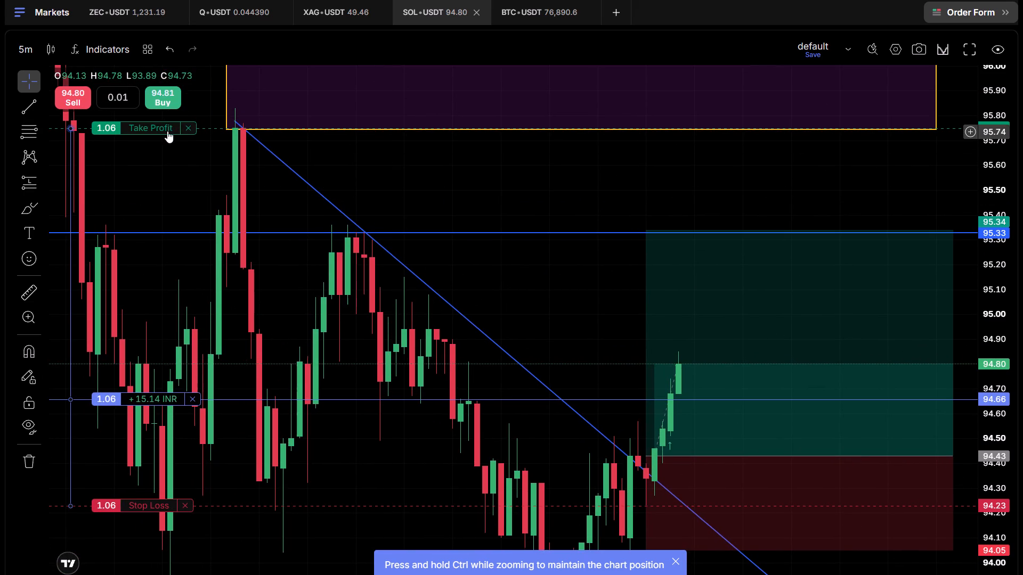
pyautogui.moveTo(165, 129); pyautogui.dragTo(200, 231)
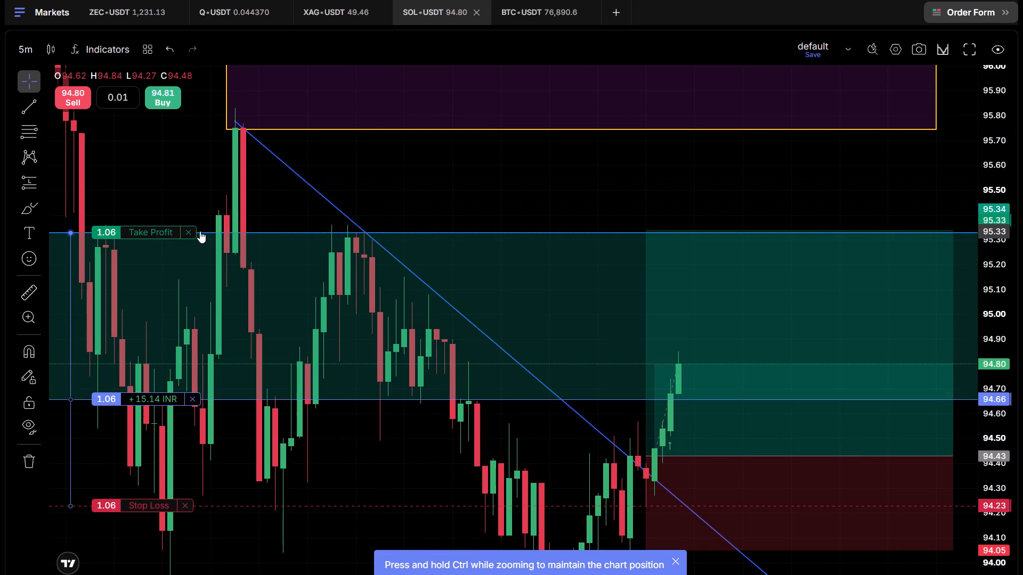
pyautogui.moveTo(200, 231); pyautogui.dragTo(199, 231)
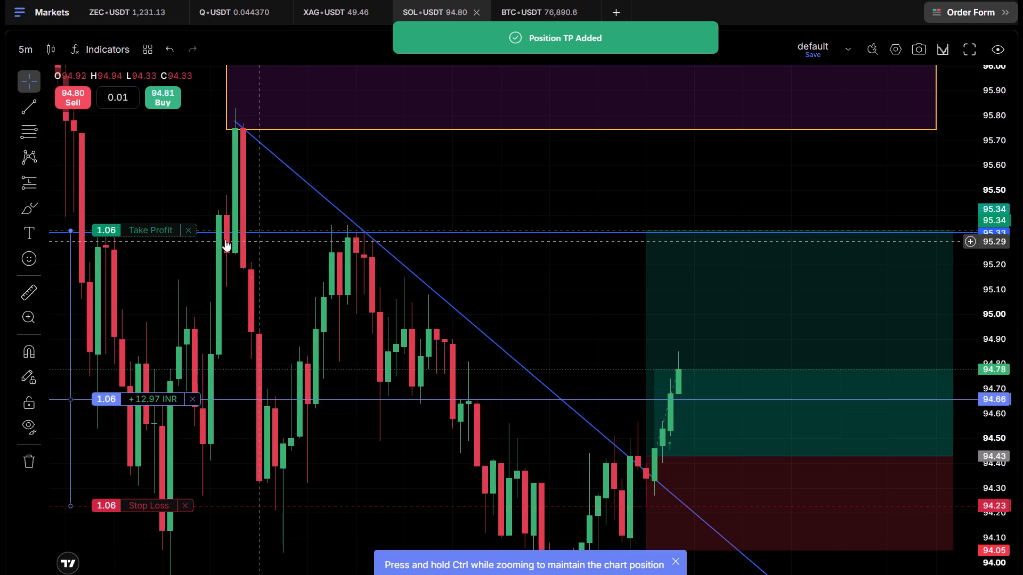
# Draw a rectangle zone from about 95.04 to 94.95, starting at the earlier swing highs and extending past the latest candles.
pyautogui.moveTo(566, 220); pyautogui.dragTo(516, 209)
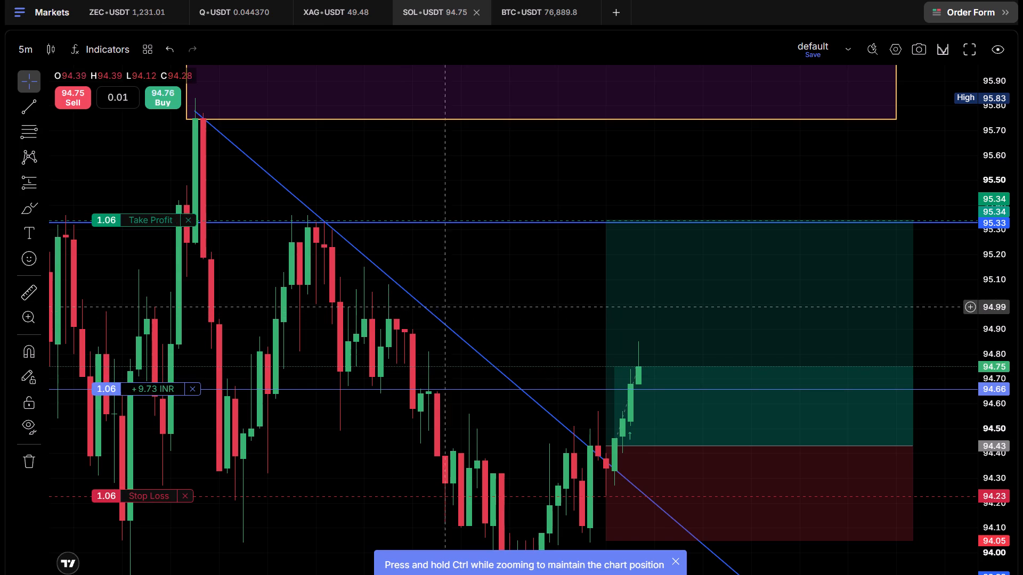
pyautogui.moveTo(425, 291); pyautogui.dragTo(594, 293)
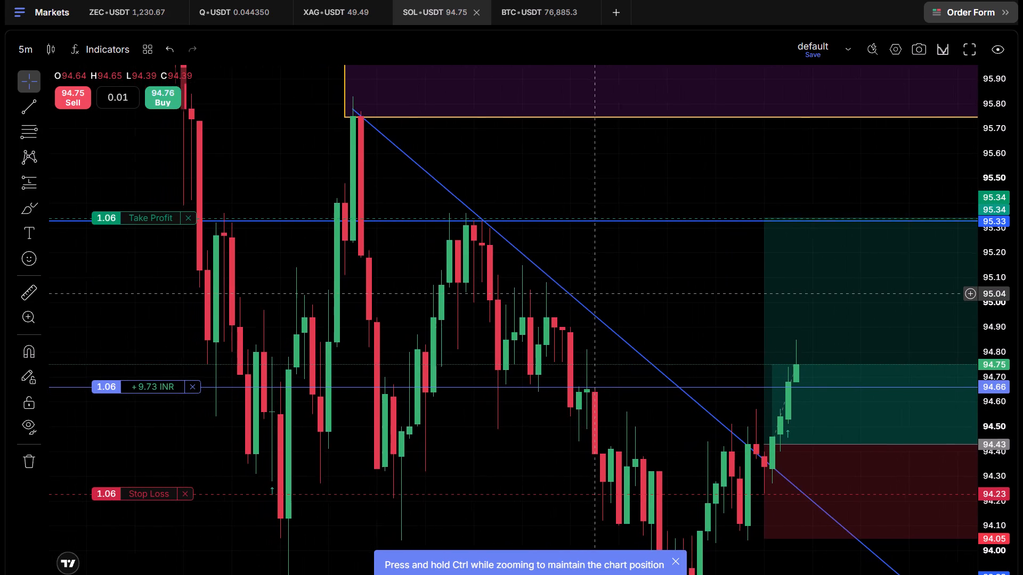
pyautogui.moveTo(594, 293); pyautogui.dragTo(597, 293)
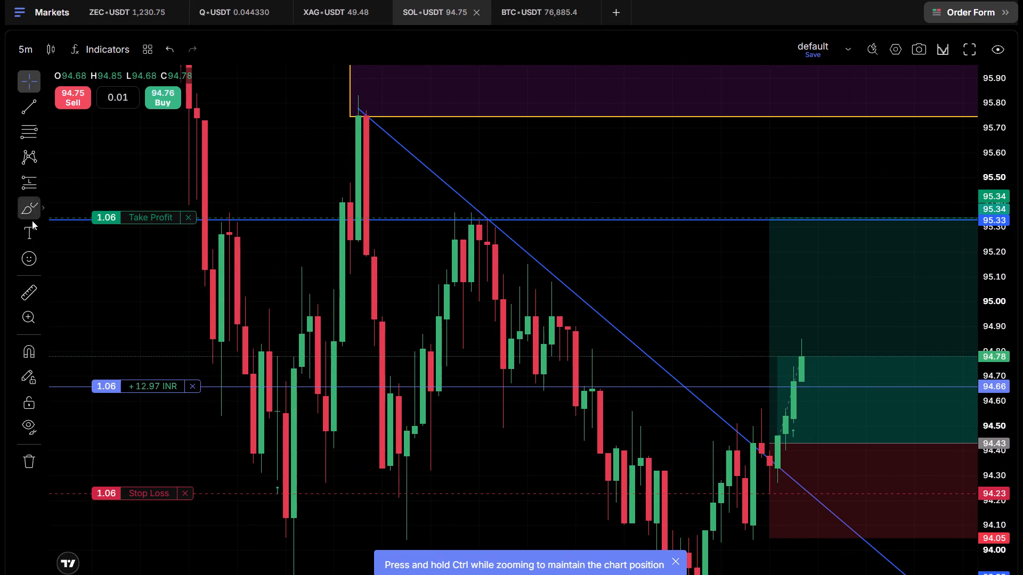
pyautogui.click(23, 211)
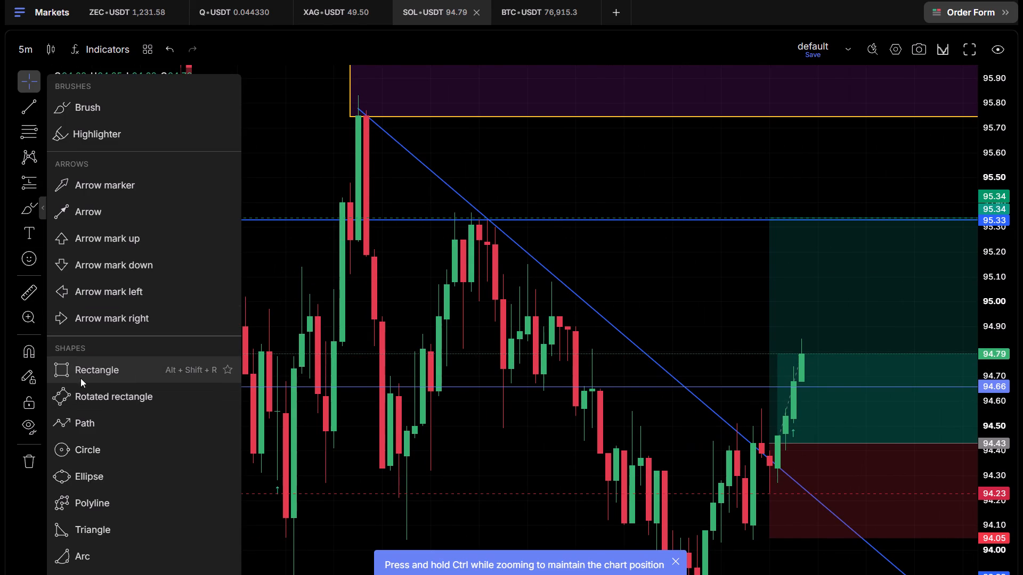
pyautogui.click(82, 373)
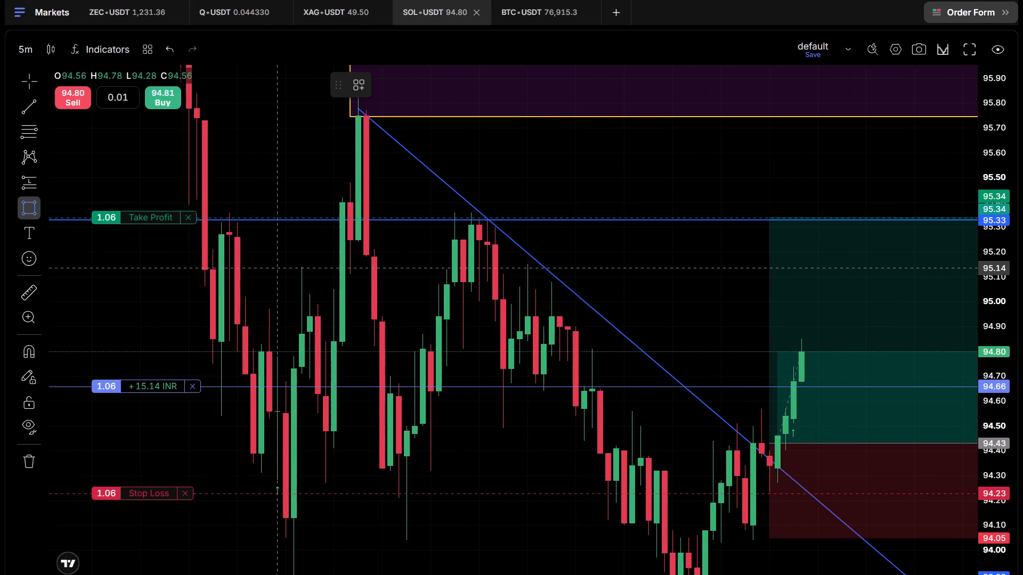
pyautogui.moveTo(273, 291); pyautogui.dragTo(280, 300)
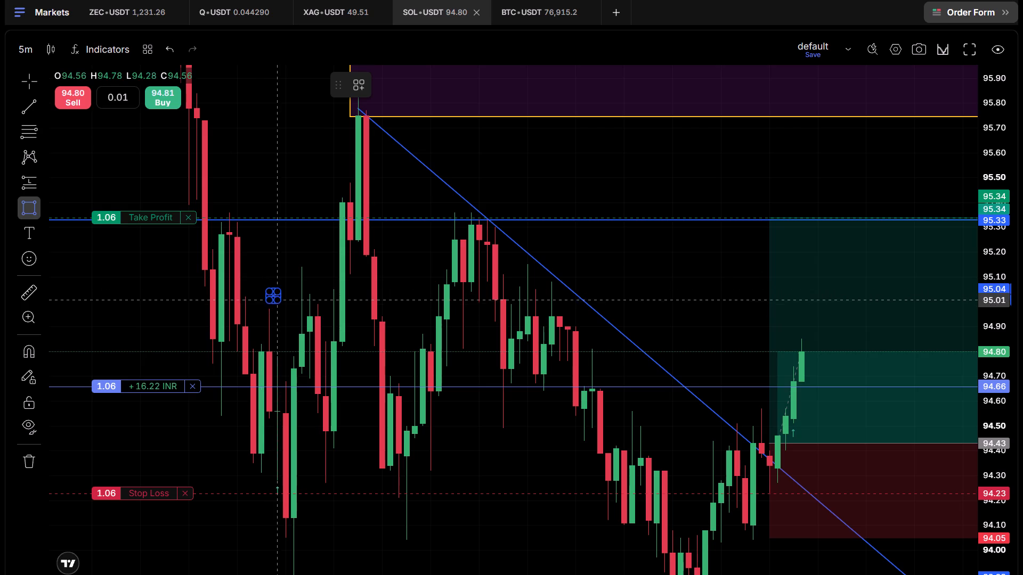
pyautogui.moveTo(280, 300); pyautogui.dragTo(519, 318)
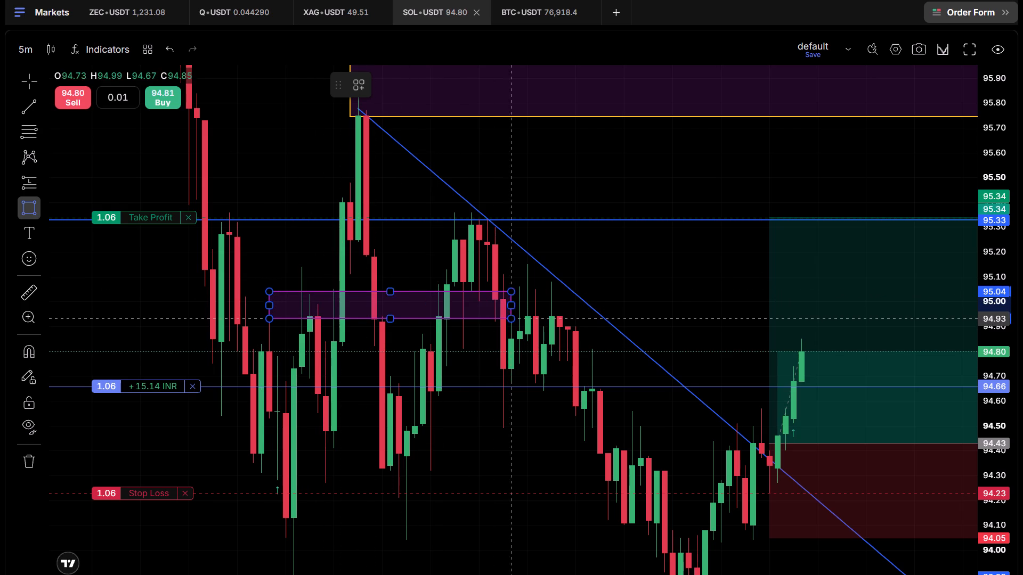
pyautogui.moveTo(519, 318); pyautogui.dragTo(743, 314)
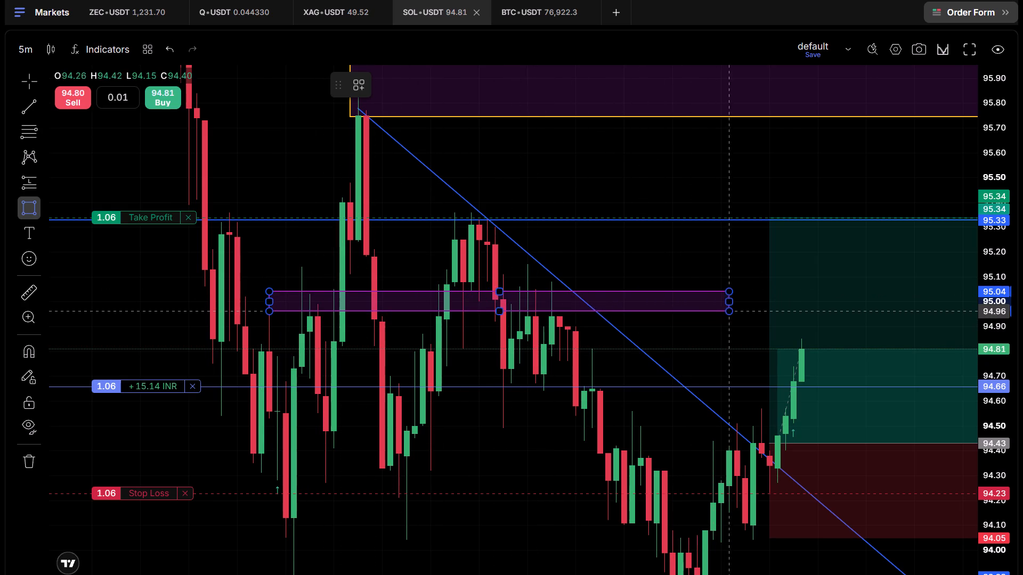
pyautogui.moveTo(743, 314); pyautogui.dragTo(959, 314)
pyautogui.moveTo(959, 314); pyautogui.dragTo(961, 314)
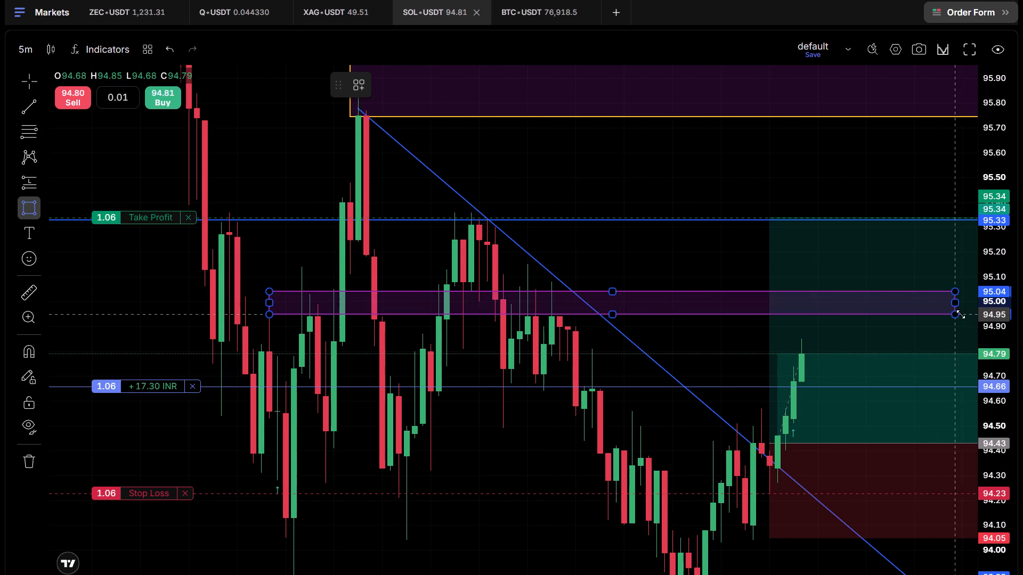
pyautogui.moveTo(961, 314); pyautogui.dragTo(964, 314)
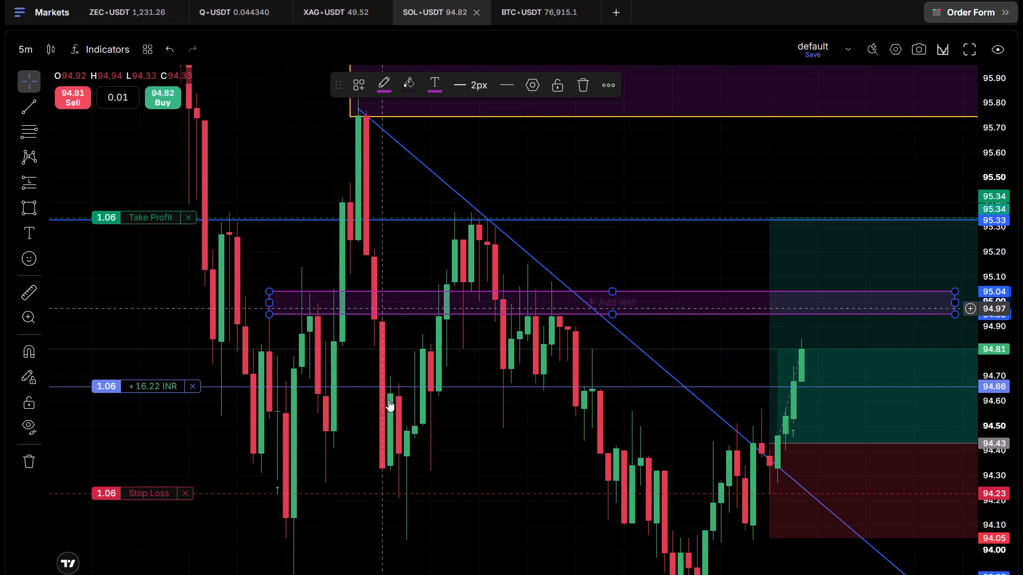
pyautogui.moveTo(668, 260); pyautogui.dragTo(545, 265)
pyautogui.click(544, 265)
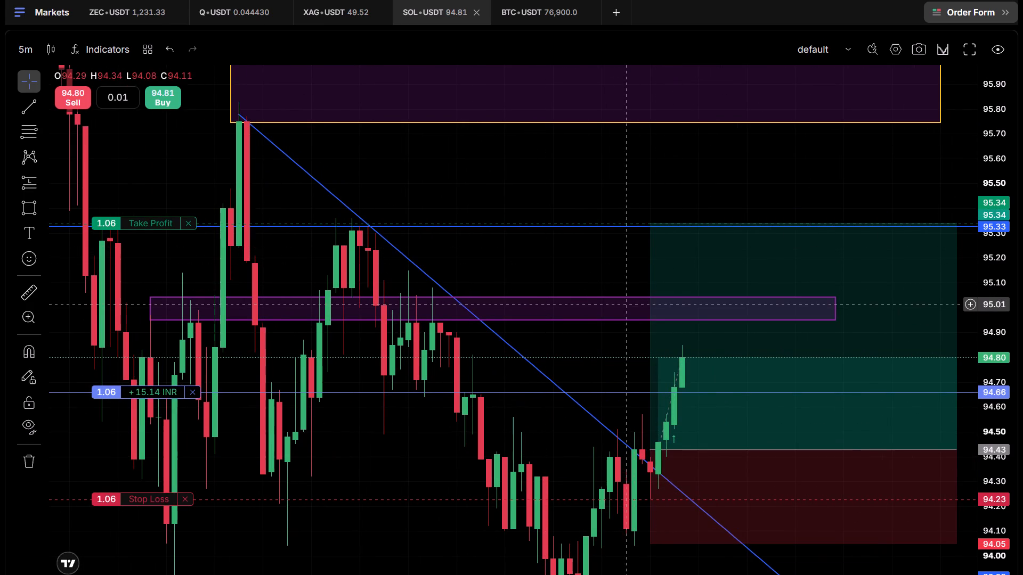
# Examine the latest candles against the new purple zone, the entry, the take profit, the stop loss and the outer zones.
pyautogui.scroll(5, 623, 308)
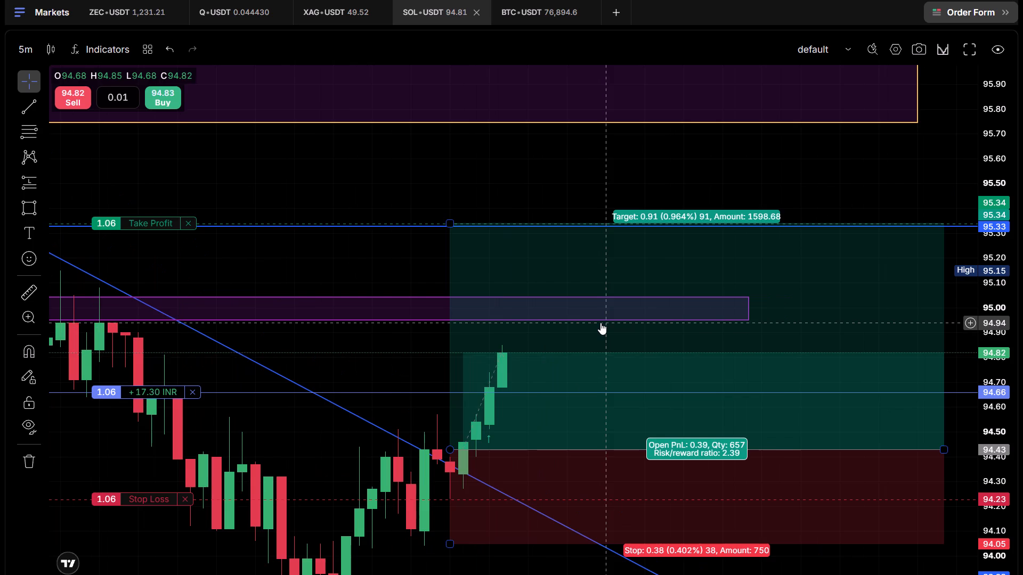
pyautogui.scroll(-7, 600, 323)
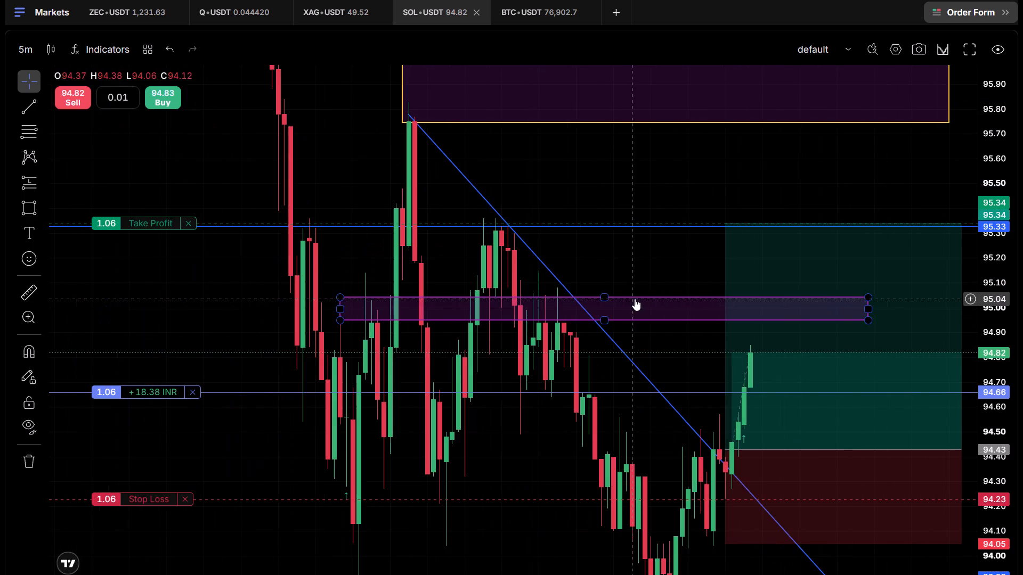
pyautogui.moveTo(642, 300); pyautogui.dragTo(591, 217)
pyautogui.moveTo(1009, 161); pyautogui.dragTo(1021, 372)
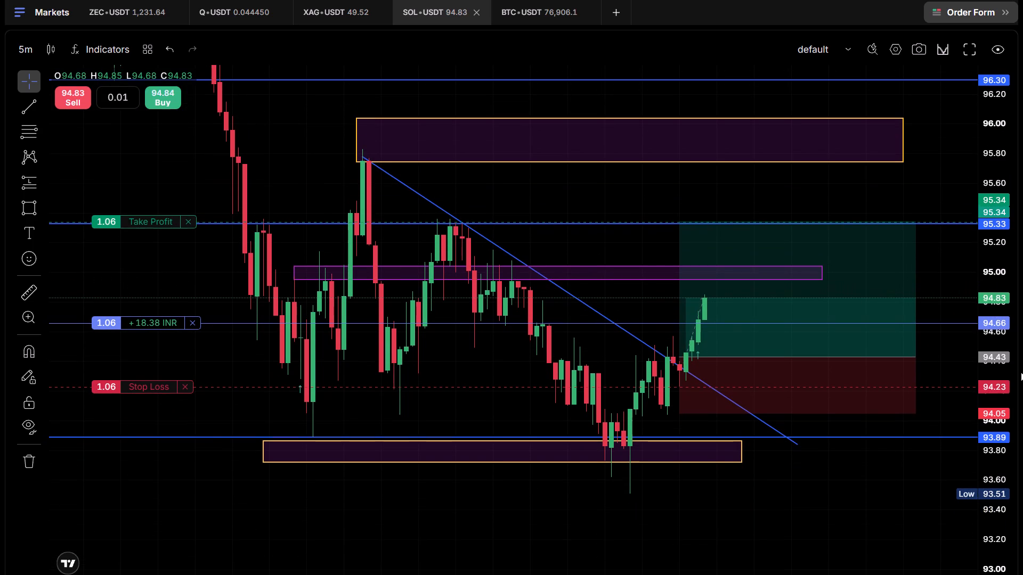
pyautogui.moveTo(1021, 372); pyautogui.dragTo(1020, 372)
pyautogui.scroll(2, 782, 513)
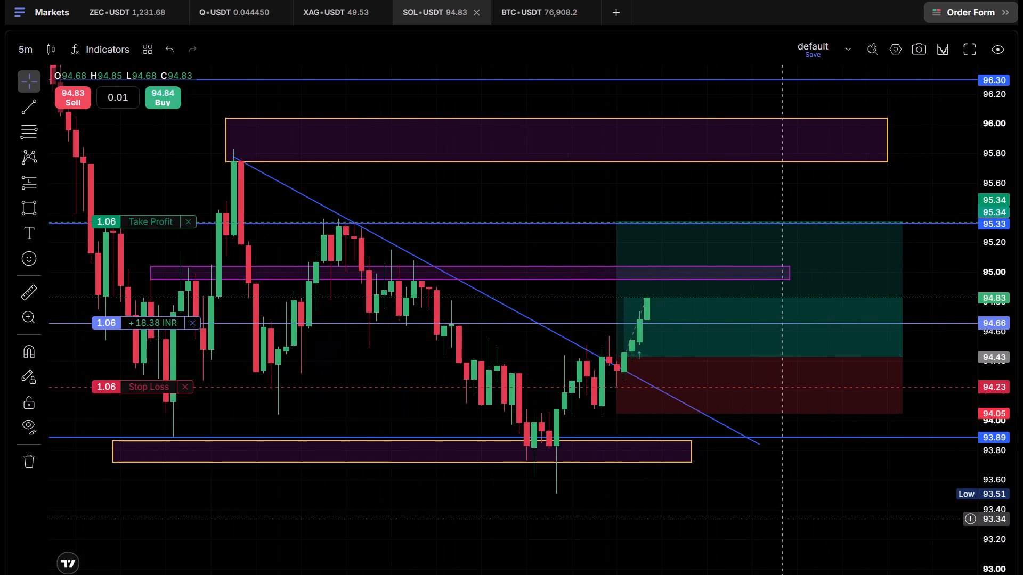
pyautogui.scroll(-2, 780, 519)
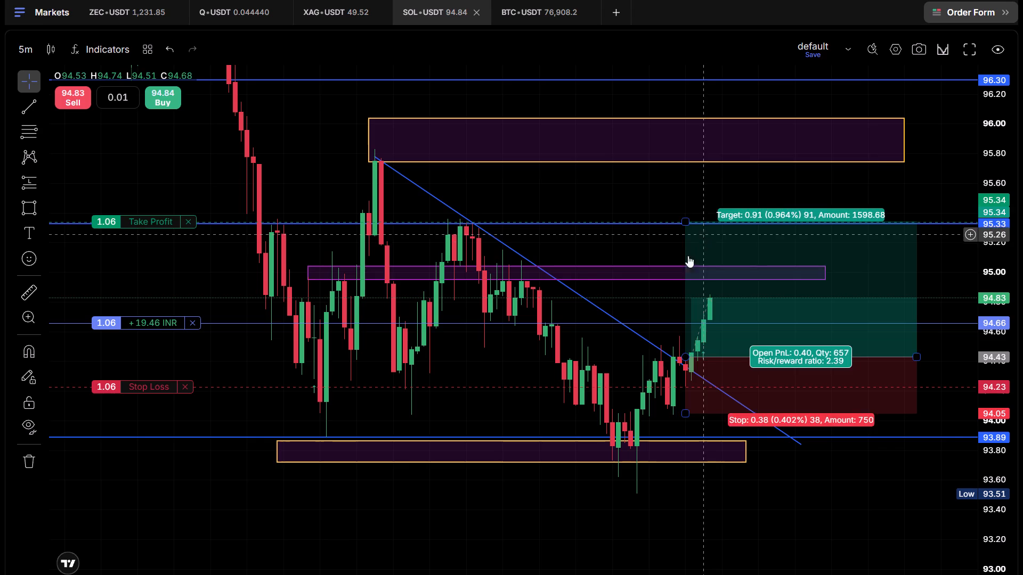
pyautogui.scroll(8, 786, 481)
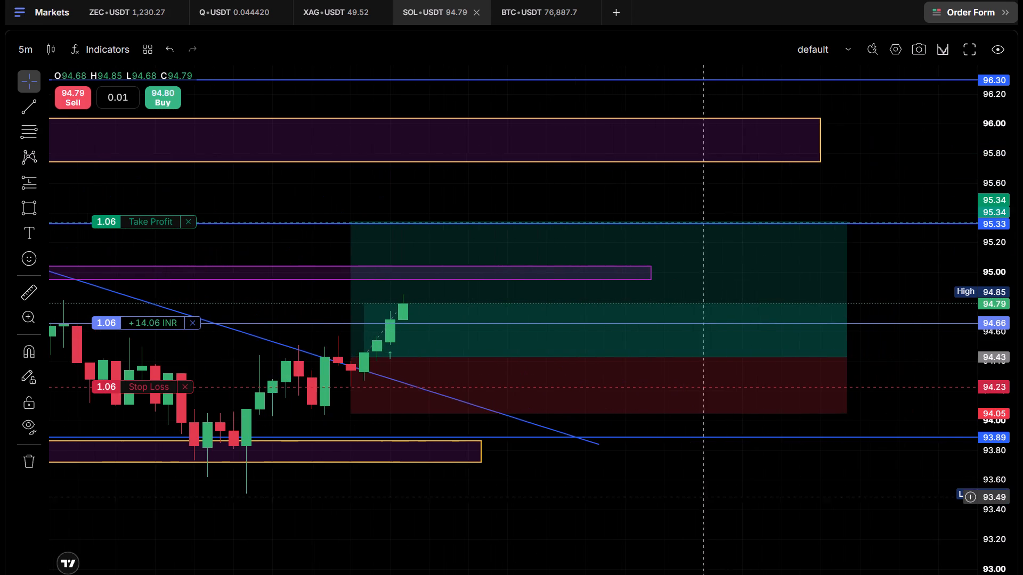
pyautogui.moveTo(624, 479); pyautogui.dragTo(812, 483)
pyautogui.moveTo(994, 308); pyautogui.dragTo(981, 104)
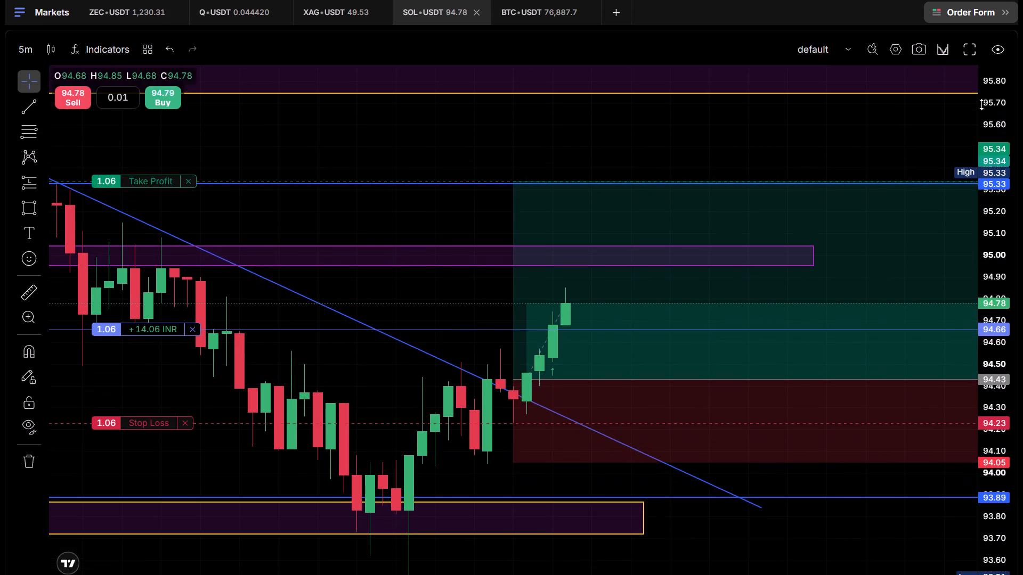
pyautogui.moveTo(981, 104); pyautogui.dragTo(973, 73)
pyautogui.moveTo(999, 333); pyautogui.dragTo(979, 214)
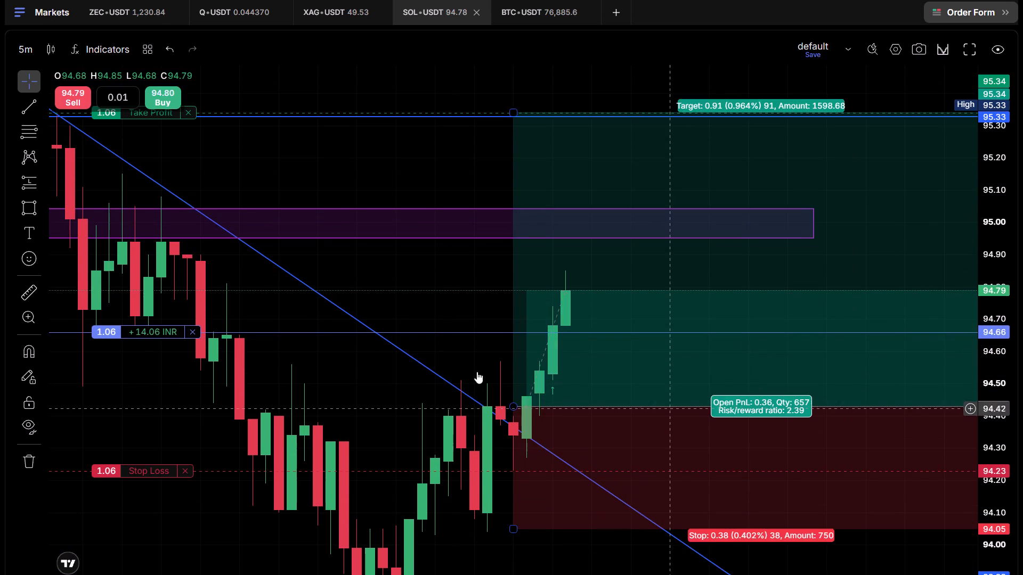
pyautogui.moveTo(439, 268); pyautogui.dragTo(312, 277)
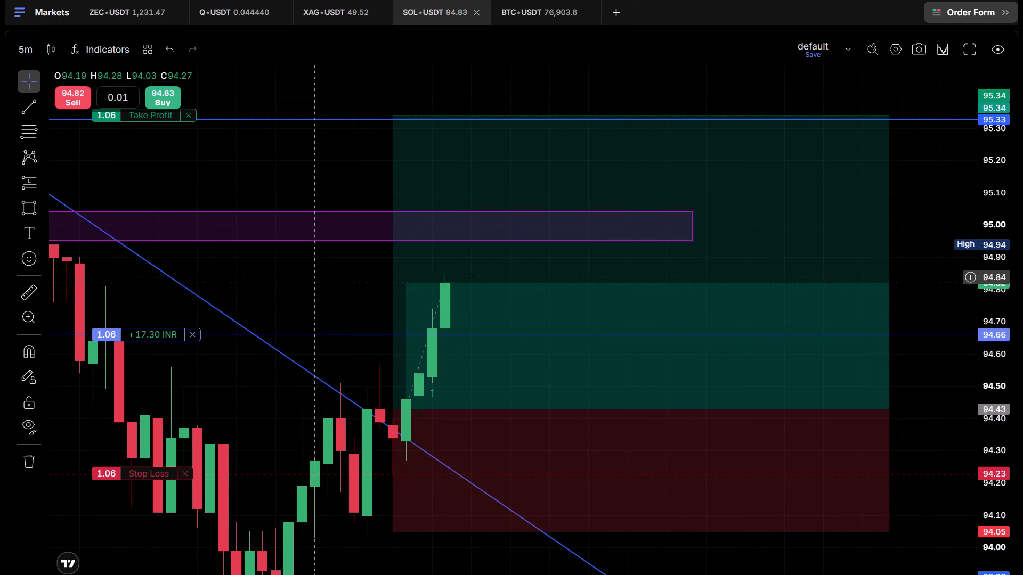
pyautogui.moveTo(312, 277); pyautogui.dragTo(312, 276)
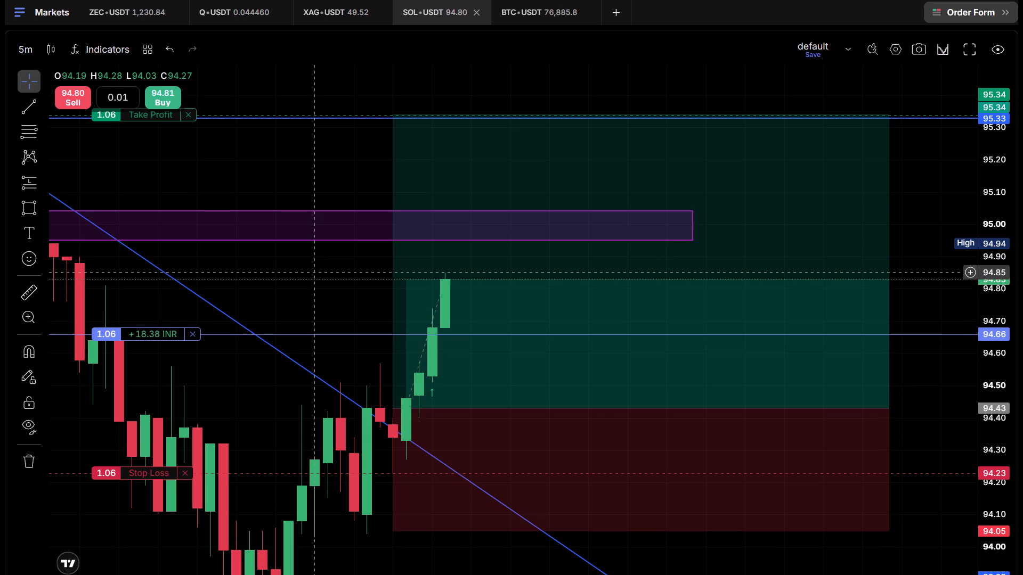
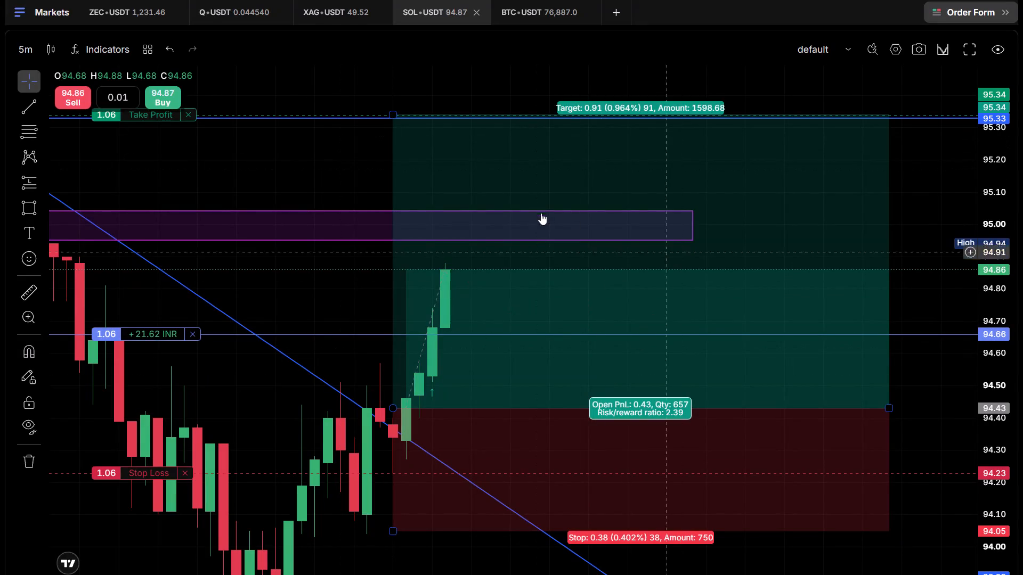
# Leave the full-screen chart and bring the SOL-USDT position's details into view beneath it.
pyautogui.click(506, 40)
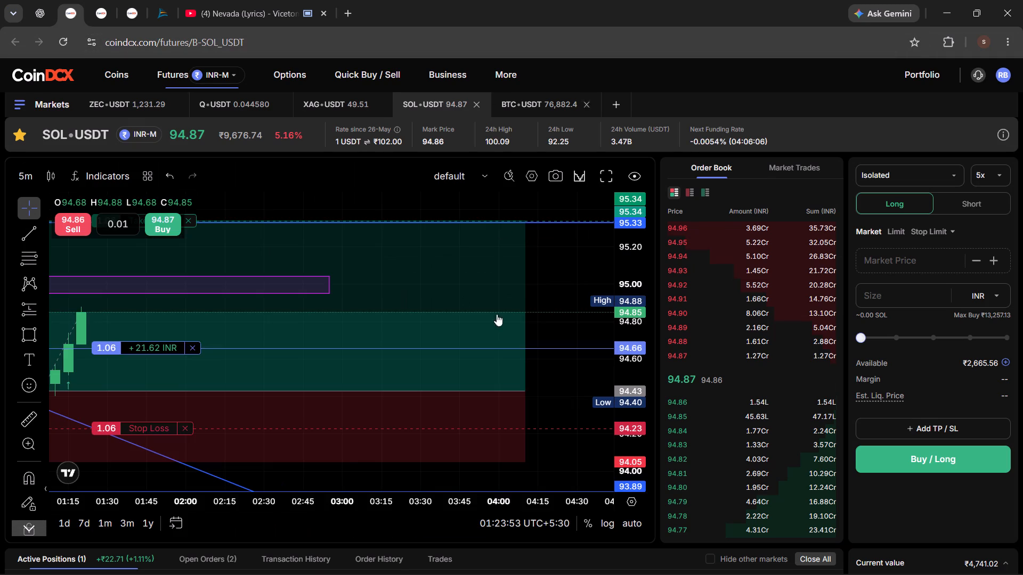
pyautogui.scroll(-2, 400, 515)
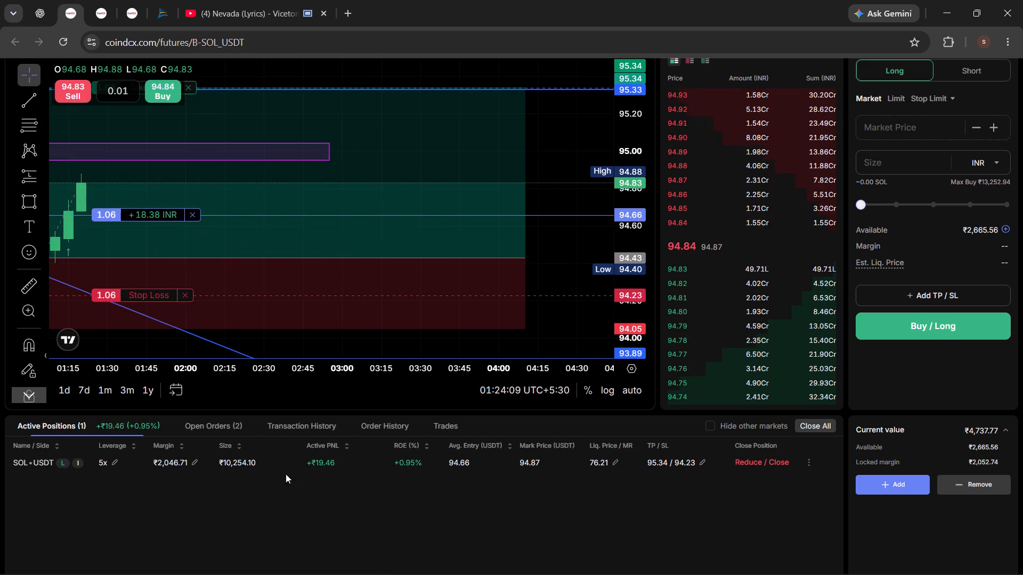
pyautogui.scroll(-4, 299, 505)
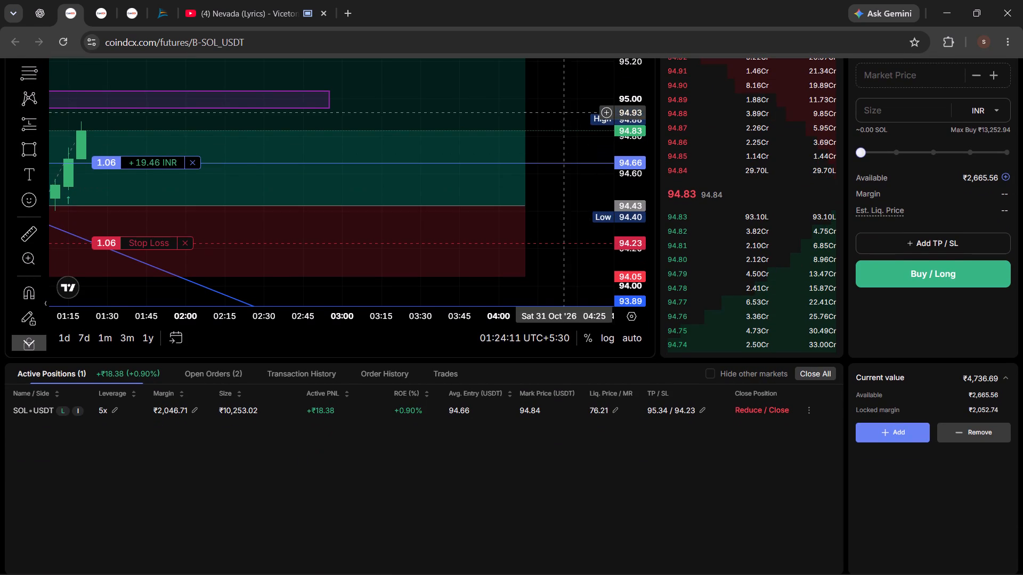
# Examine the latest SOL-USDT candles against the purple zone, entry, take profit and stop loss while tracking the position's active PNL.
pyautogui.moveTo(569, 110); pyautogui.dragTo(617, 207)
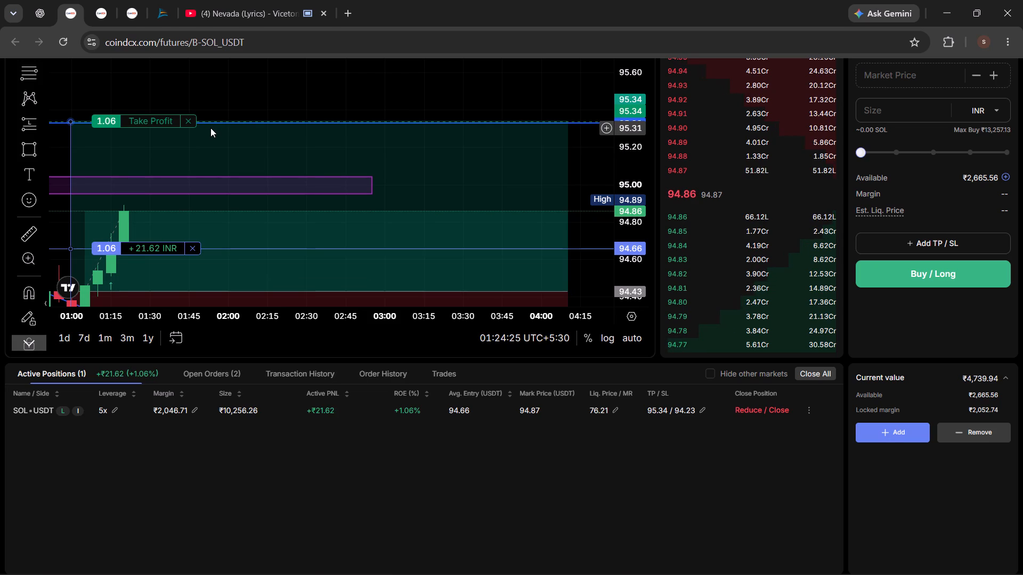
pyautogui.scroll(-2, 273, 262)
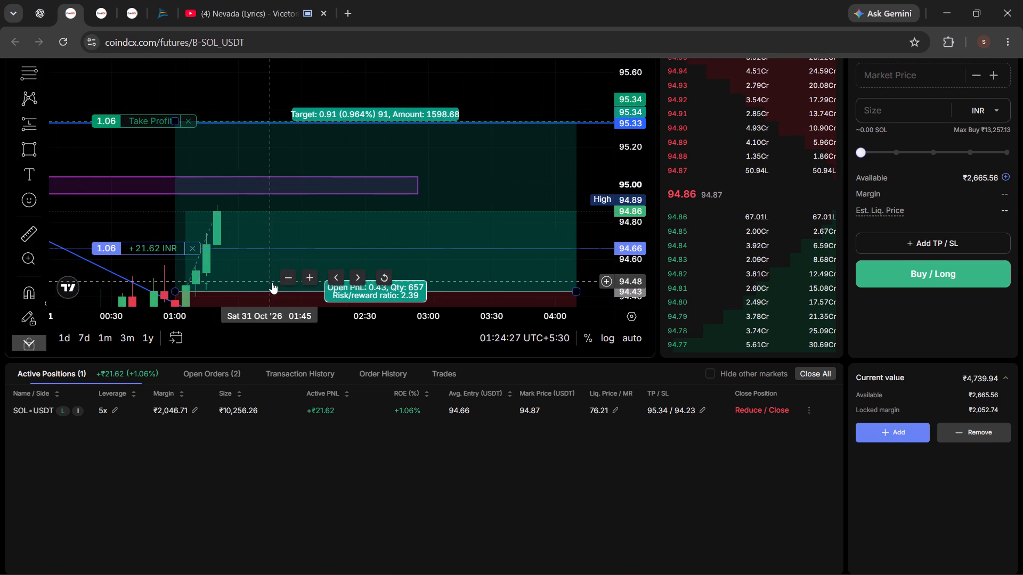
pyautogui.moveTo(172, 229); pyautogui.dragTo(141, 154)
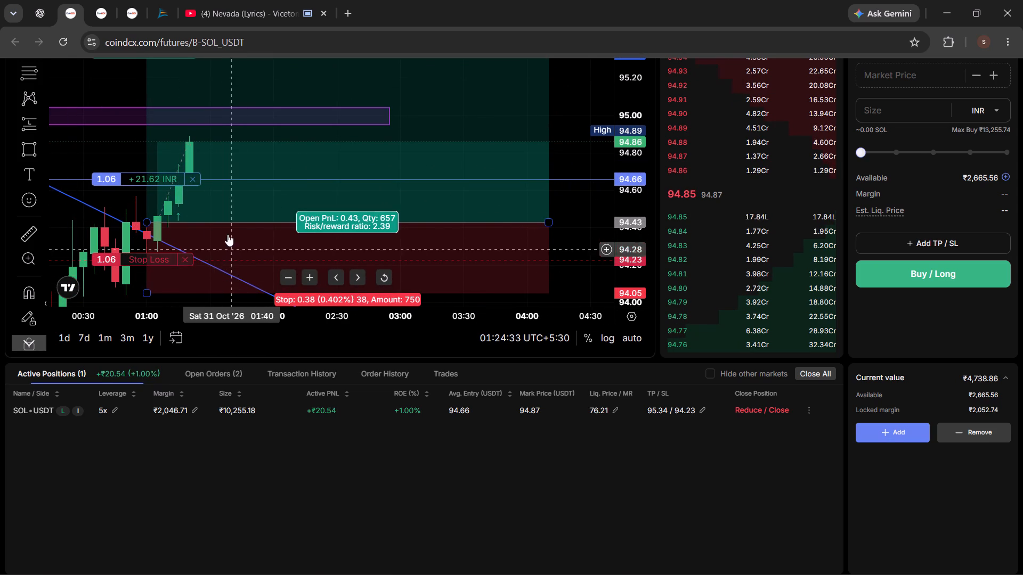
pyautogui.moveTo(128, 88); pyautogui.dragTo(209, 162)
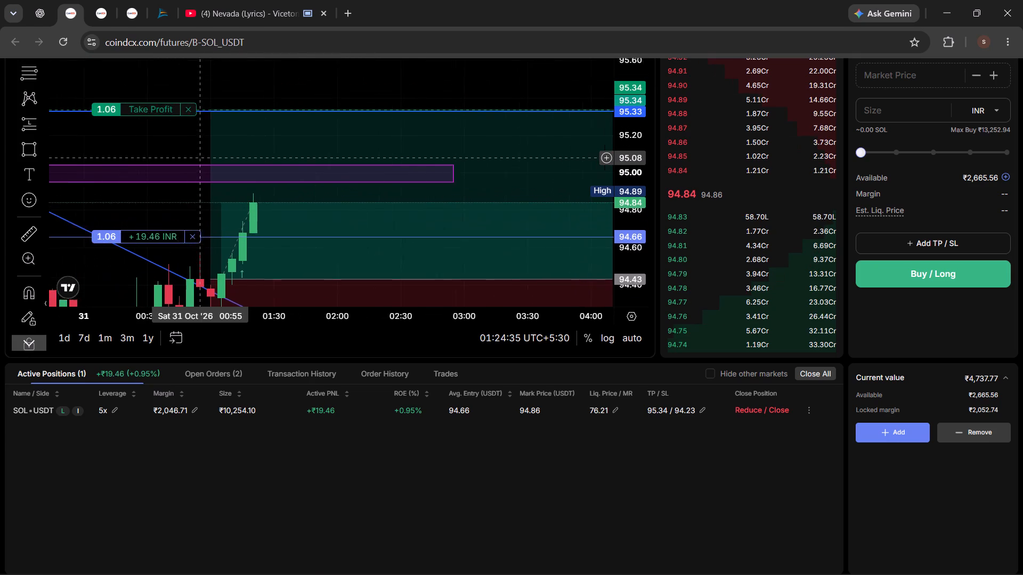
pyautogui.moveTo(209, 162); pyautogui.dragTo(213, 139)
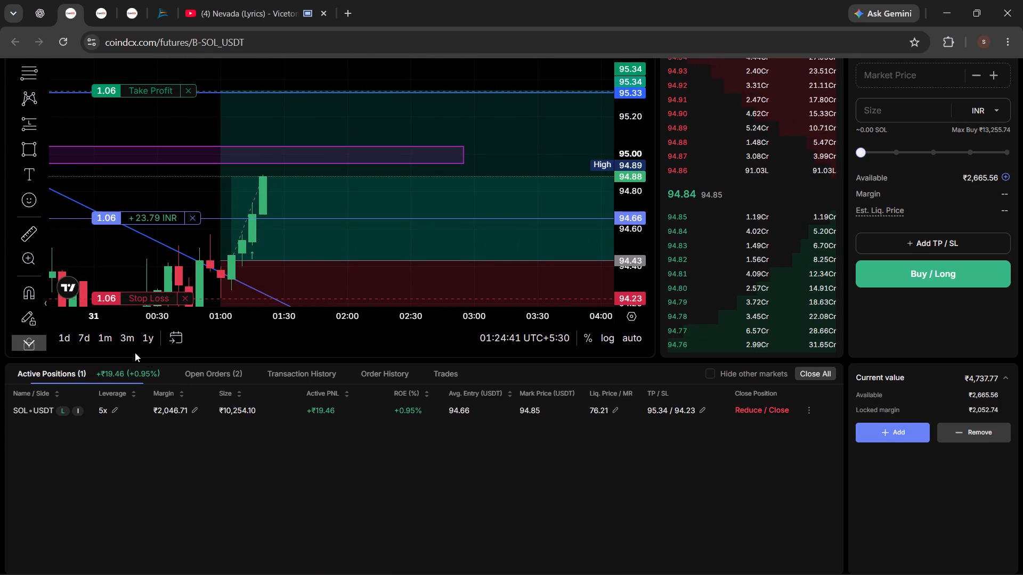
pyautogui.moveTo(177, 139); pyautogui.dragTo(197, 162)
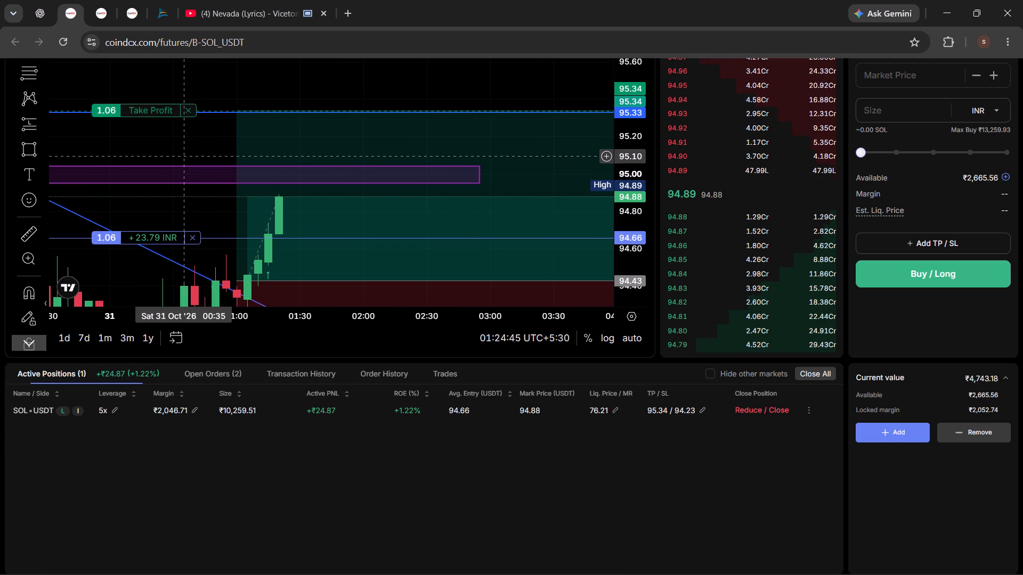
pyautogui.scroll(-3, 298, 189)
pyautogui.moveTo(307, 173); pyautogui.dragTo(212, 110)
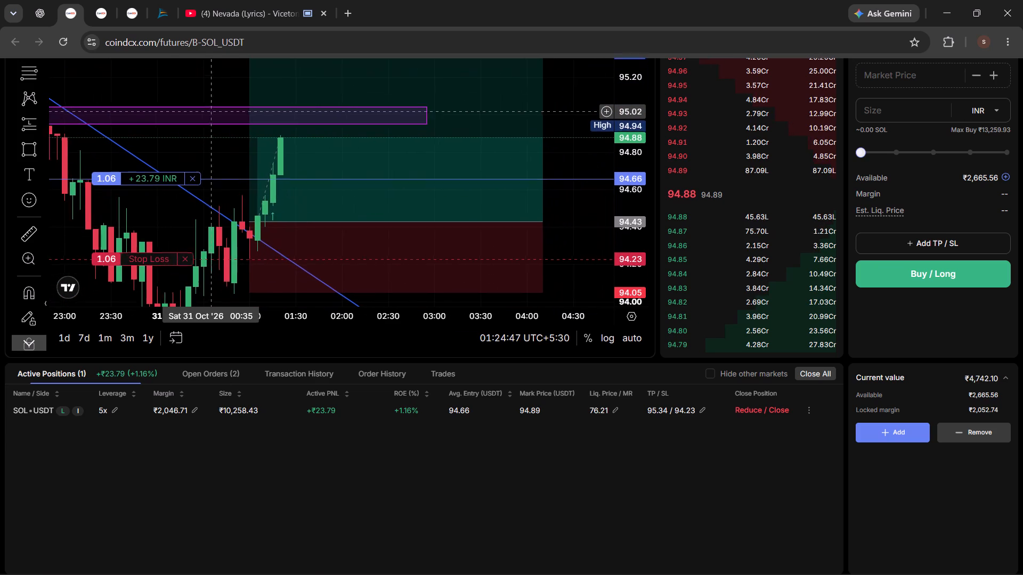
pyautogui.moveTo(212, 110); pyautogui.dragTo(211, 134)
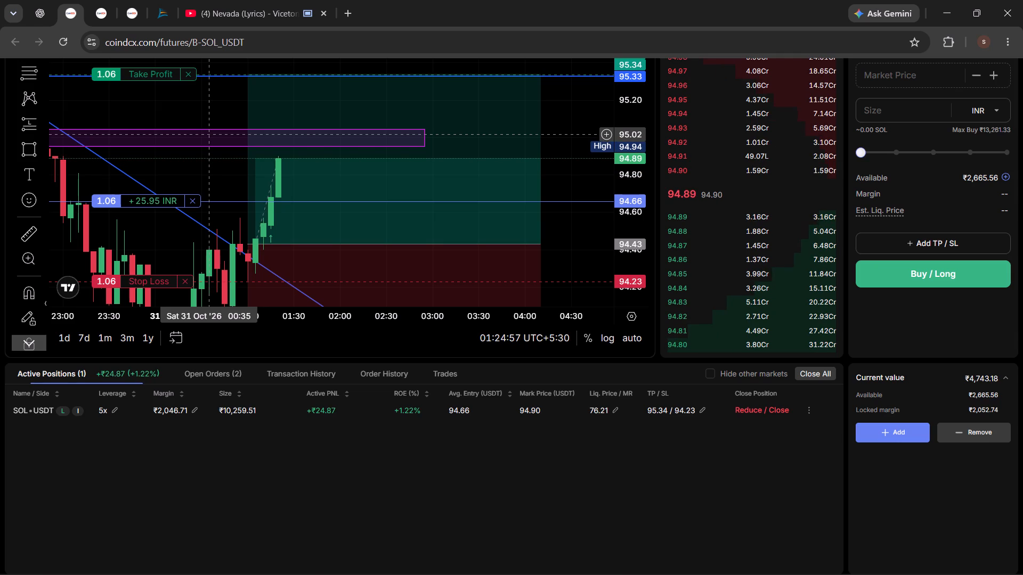
pyautogui.moveTo(208, 106); pyautogui.dragTo(218, 119)
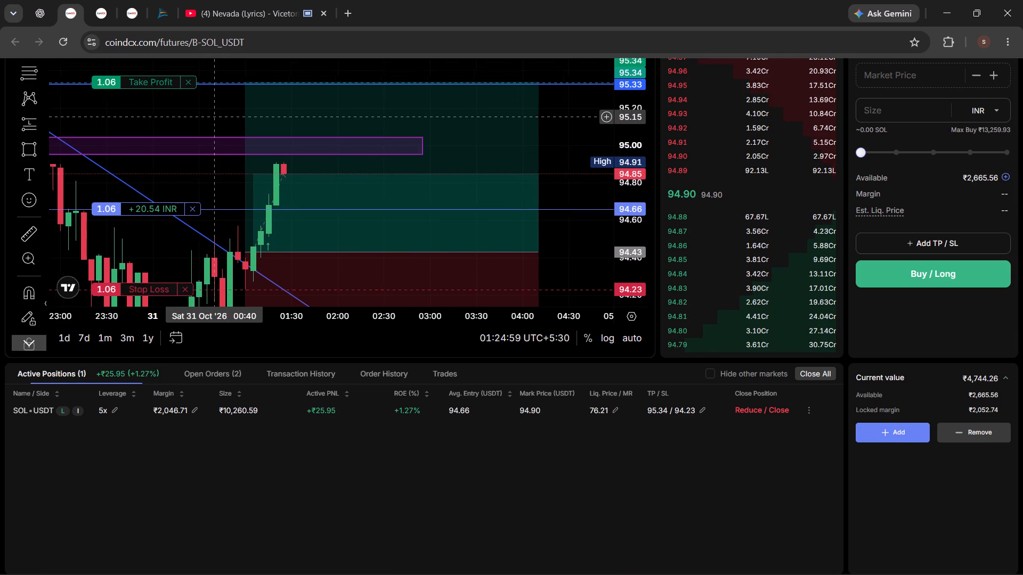
pyautogui.moveTo(218, 119); pyautogui.dragTo(223, 129)
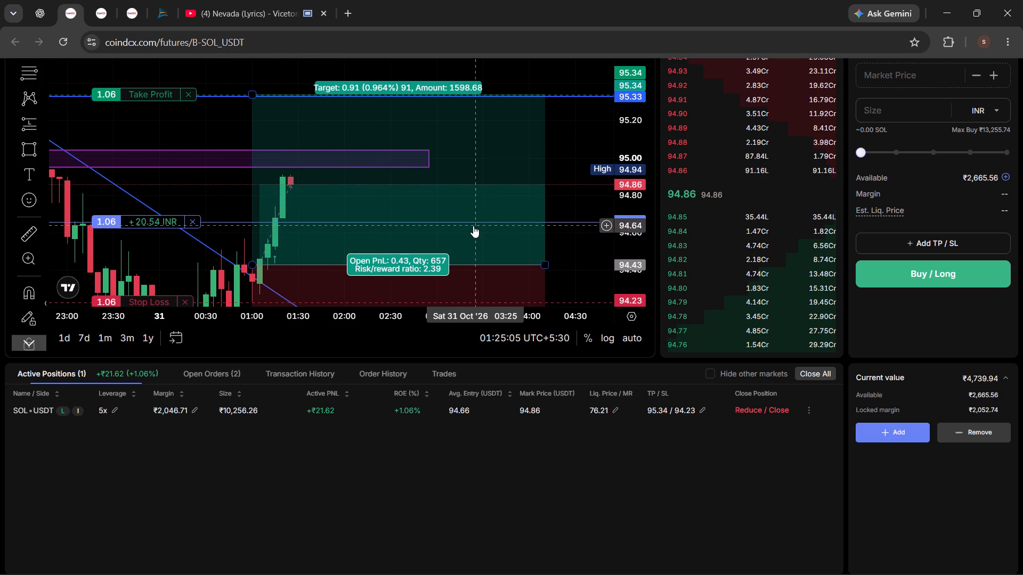
pyautogui.moveTo(569, 173); pyautogui.dragTo(597, 114)
# Compare the current SOL-USDT move with the earlier swing highs, the descending trendline and the purple zone across recent and wider price history.
pyautogui.moveTo(234, 85); pyautogui.dragTo(319, 122)
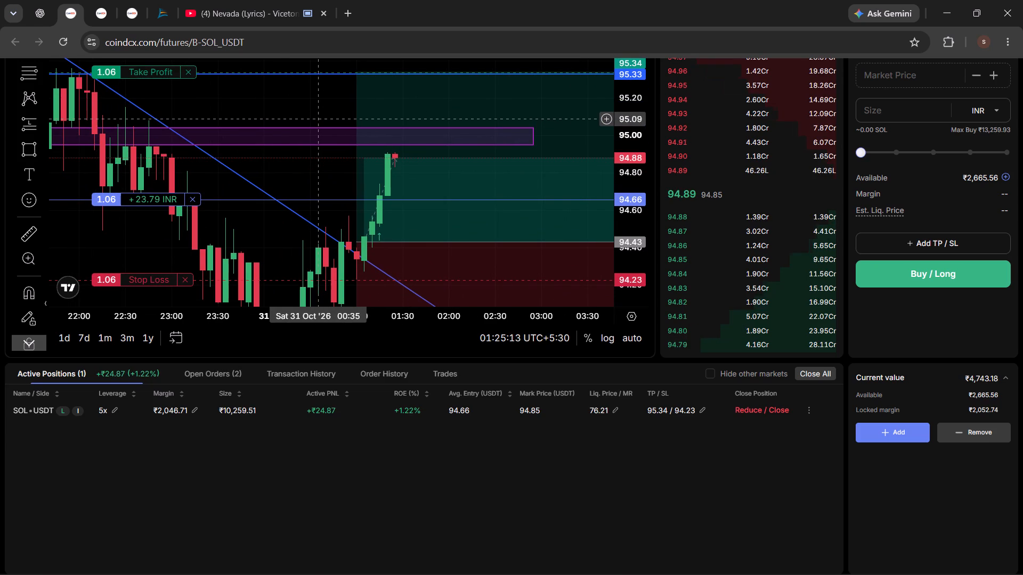
pyautogui.moveTo(292, 104); pyautogui.dragTo(326, 146)
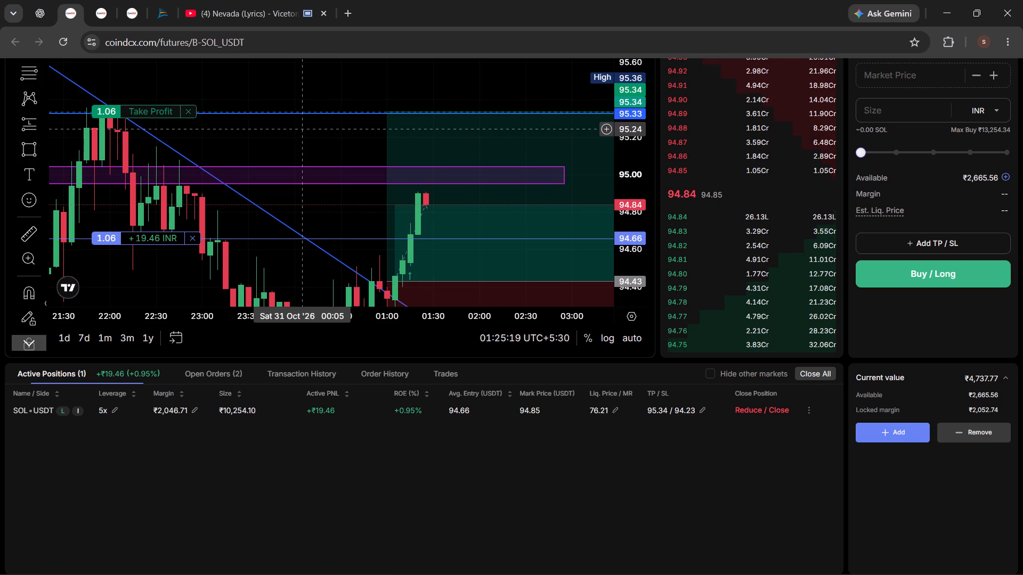
pyautogui.moveTo(294, 144); pyautogui.dragTo(347, 131)
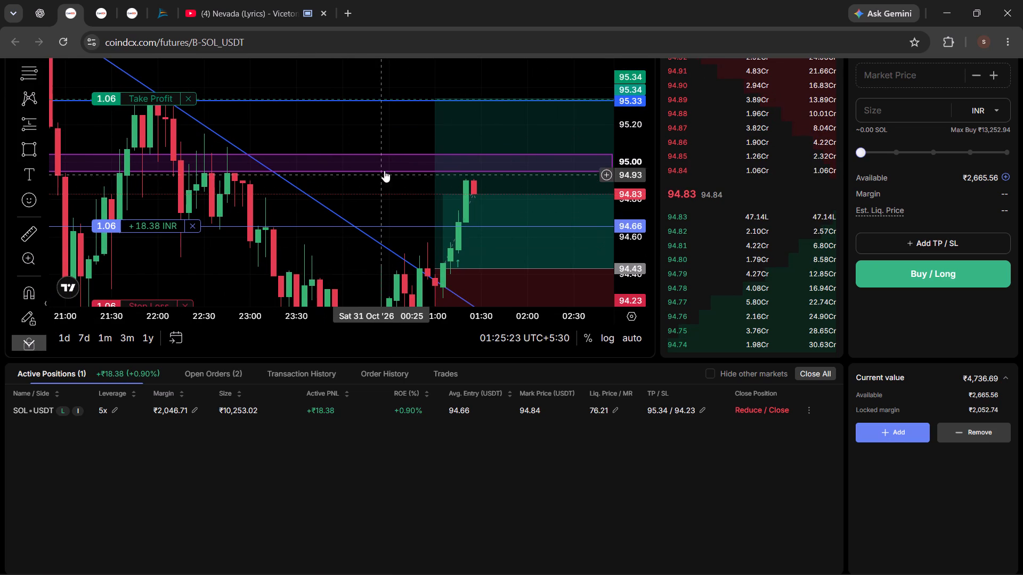
pyautogui.moveTo(396, 130); pyautogui.dragTo(320, 114)
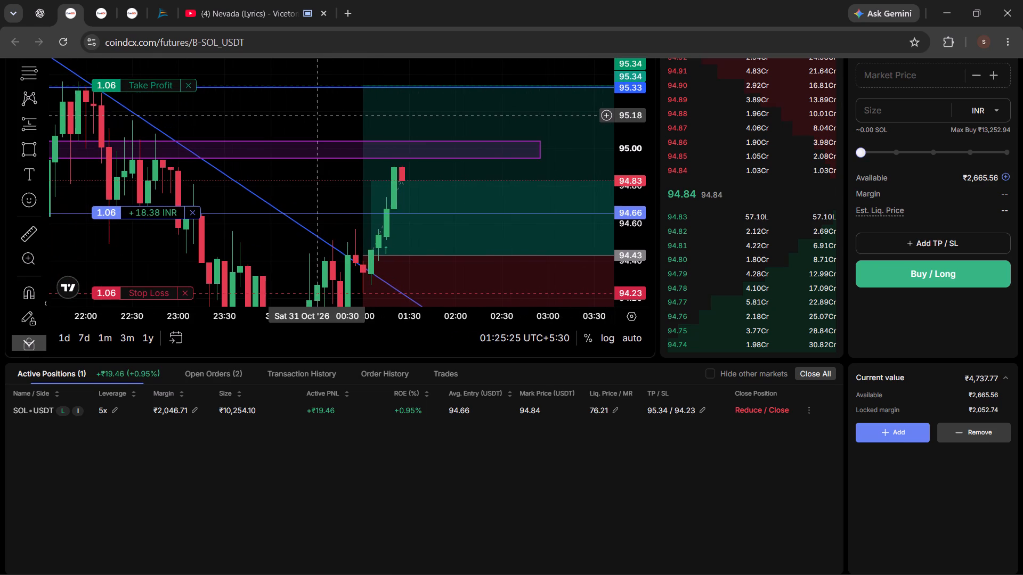
pyautogui.moveTo(320, 114); pyautogui.dragTo(322, 133)
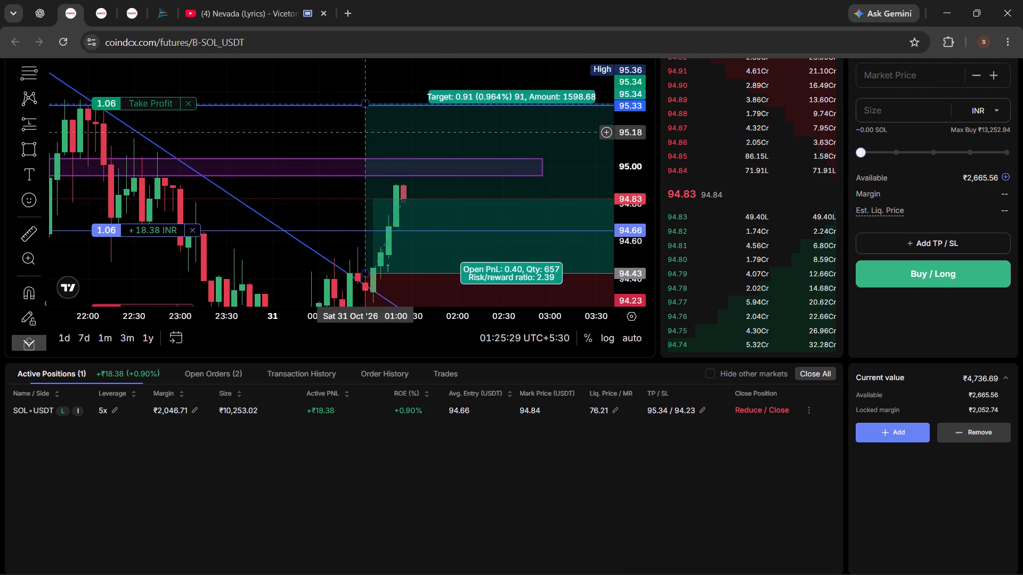
pyautogui.moveTo(324, 146); pyautogui.dragTo(248, 120)
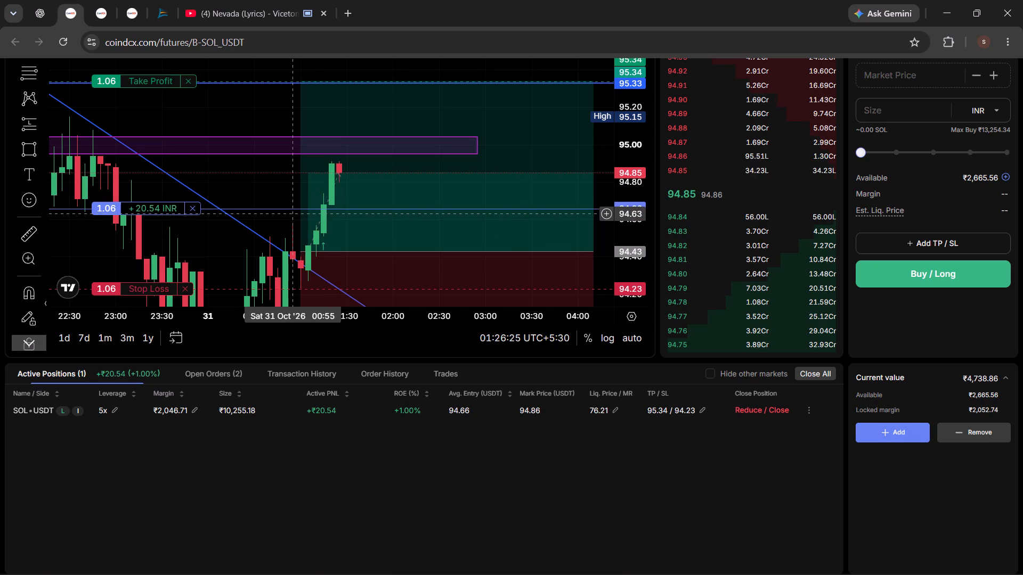
pyautogui.scroll(2, 282, 200)
pyautogui.moveTo(198, 118); pyautogui.dragTo(251, 205)
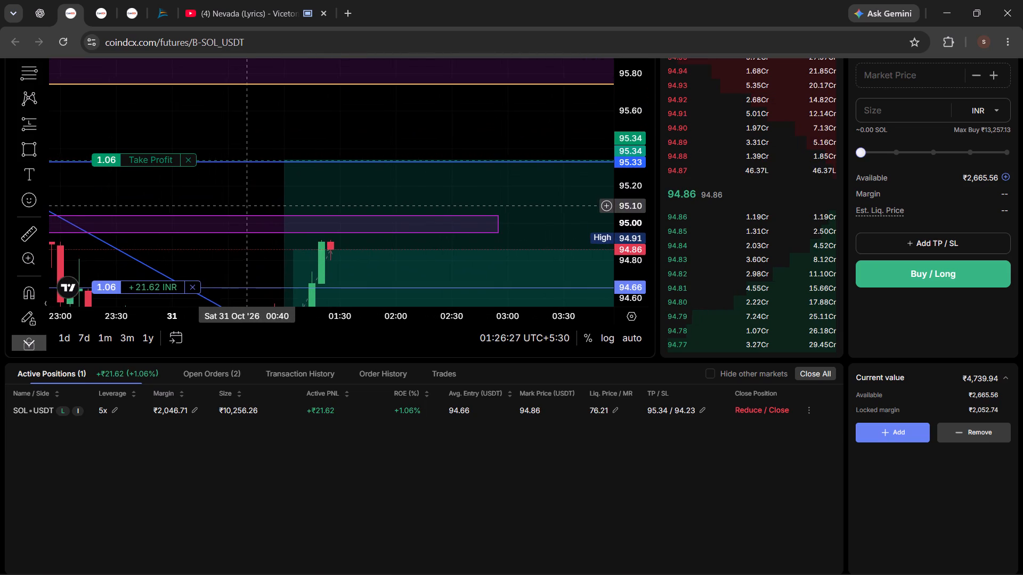
pyautogui.moveTo(251, 205); pyautogui.dragTo(257, 176)
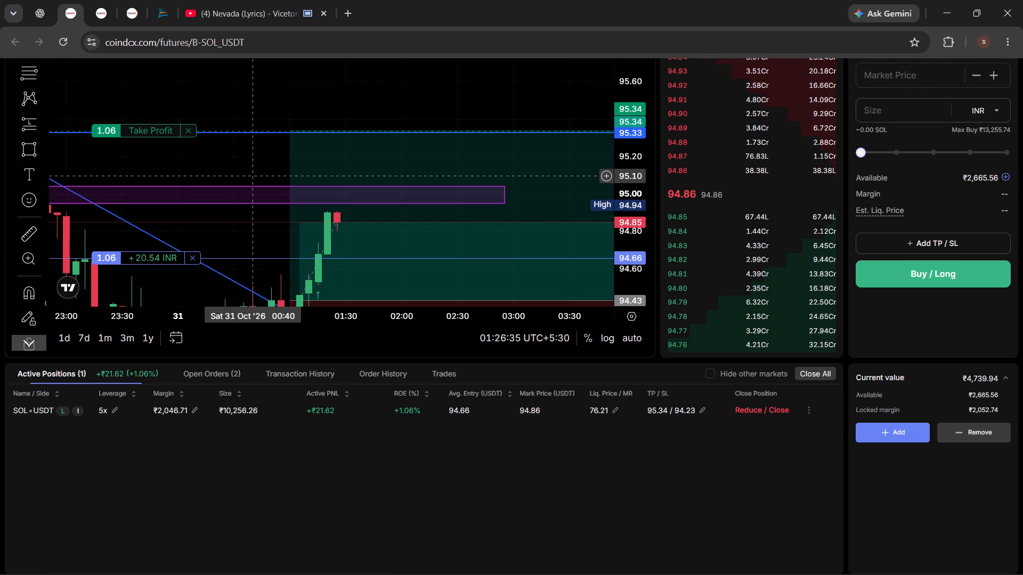
pyautogui.scroll(-2, 256, 176)
pyautogui.moveTo(331, 251); pyautogui.dragTo(270, 171)
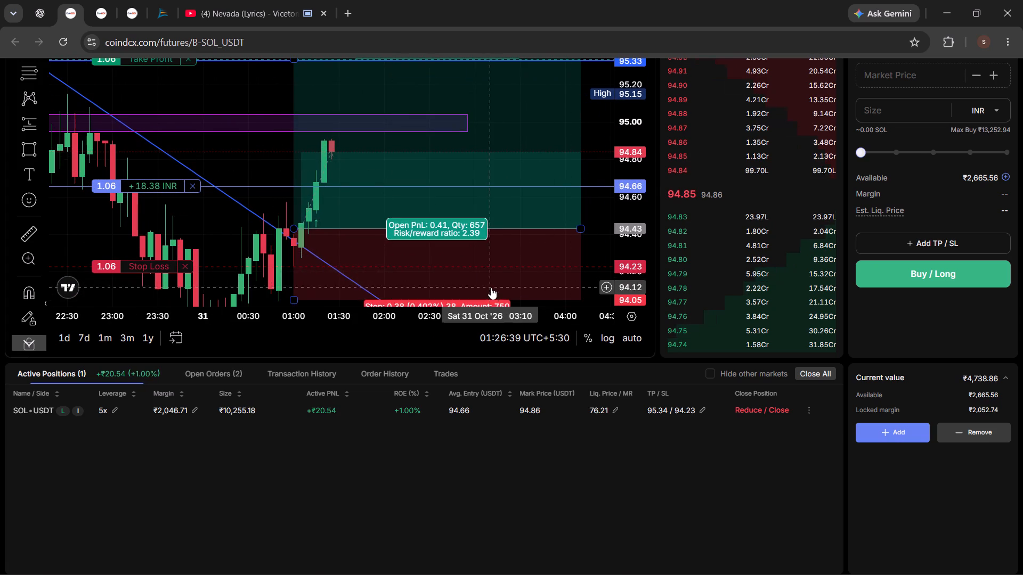
pyautogui.scroll(-5, 480, 267)
pyautogui.moveTo(398, 183); pyautogui.dragTo(304, 226)
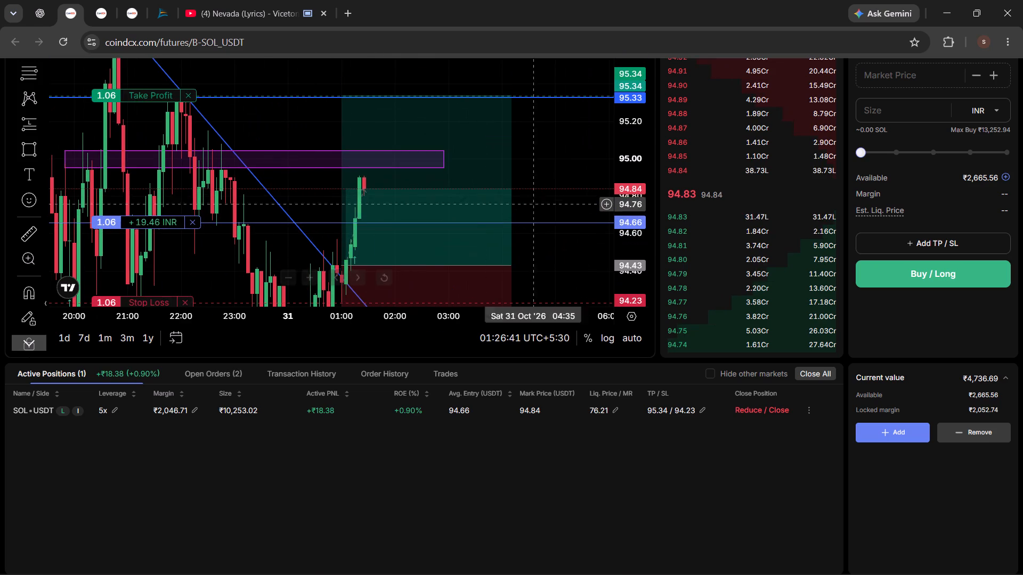
pyautogui.moveTo(644, 151); pyautogui.dragTo(632, 209)
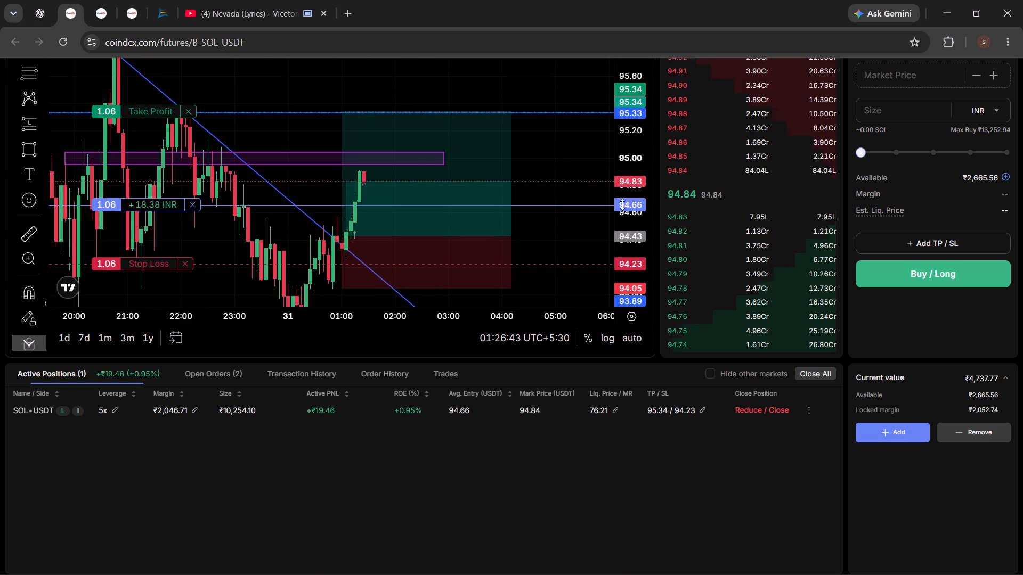
pyautogui.moveTo(537, 161); pyautogui.dragTo(594, 155)
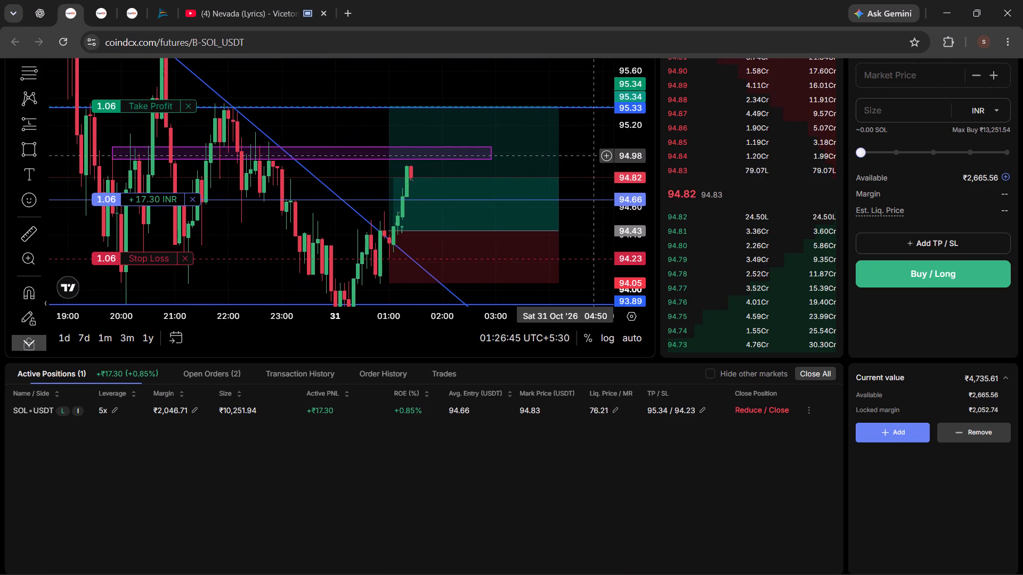
pyautogui.moveTo(594, 155); pyautogui.dragTo(612, 149)
pyautogui.scroll(5, 360, 170)
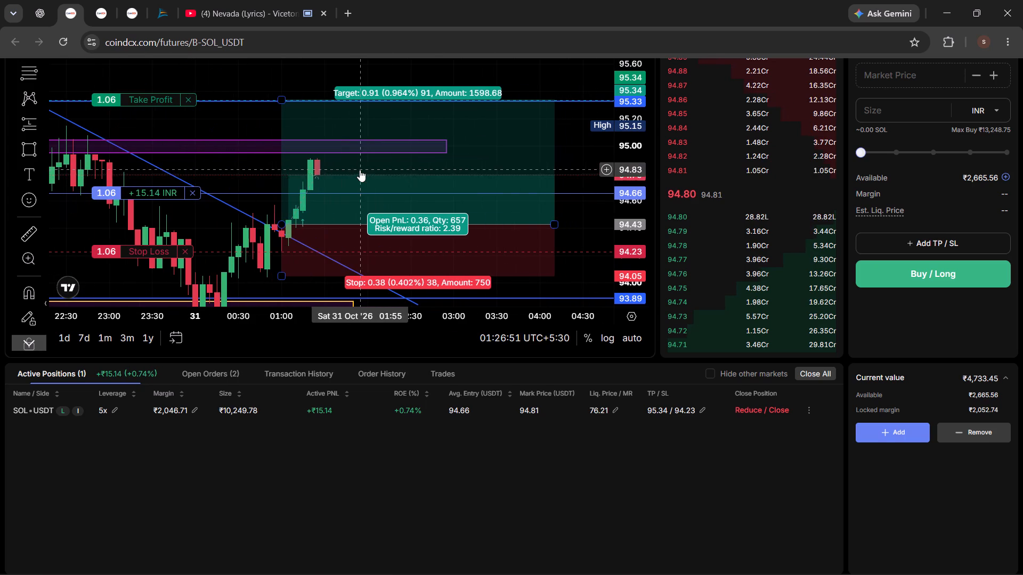
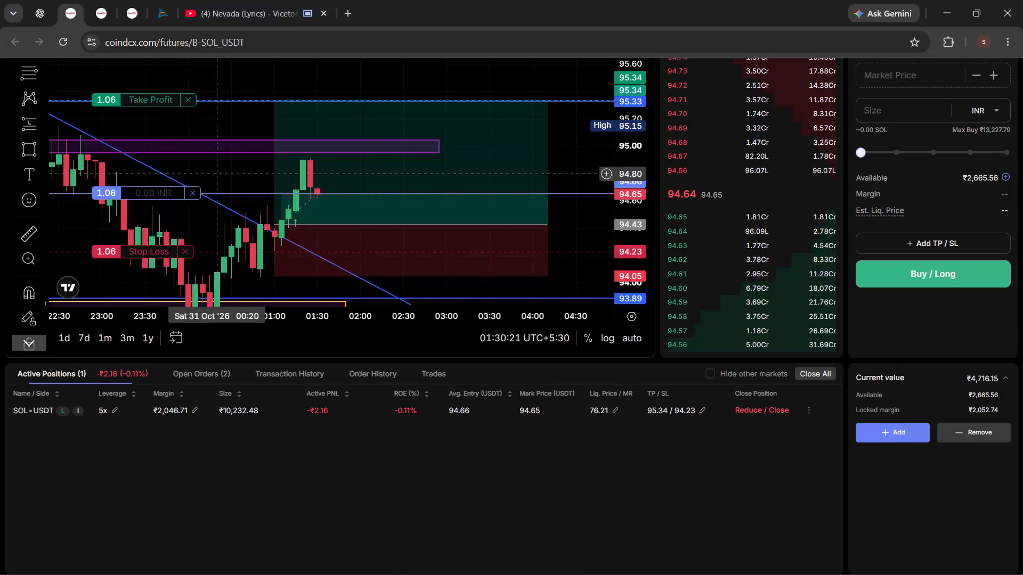
# Compare the current SOL-USDT rise with the earlier swings, purple zone and descending trendline while tracking the position's PNL.
pyautogui.scroll(-2, 219, 174)
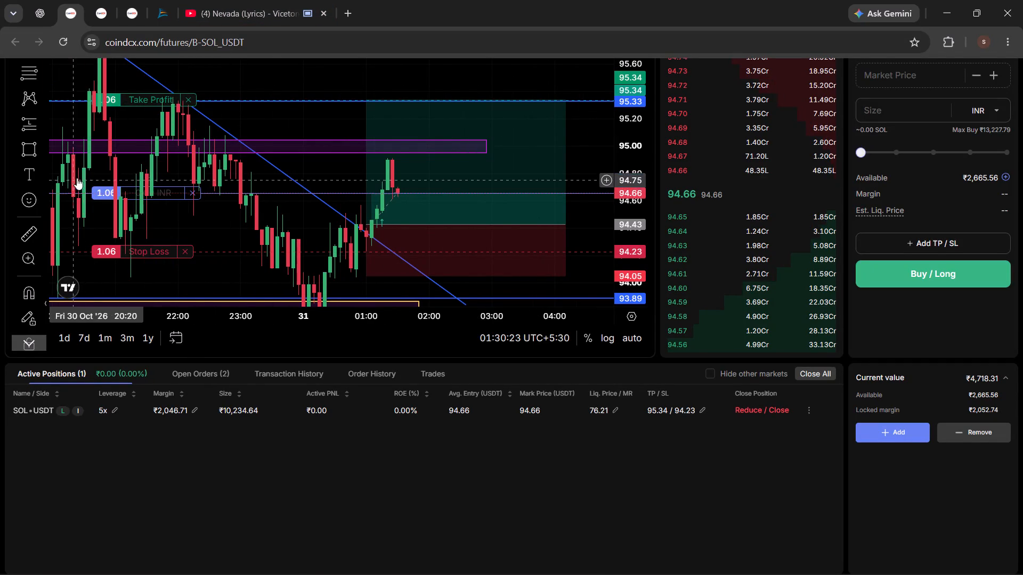
pyautogui.moveTo(272, 125); pyautogui.dragTo(407, 122)
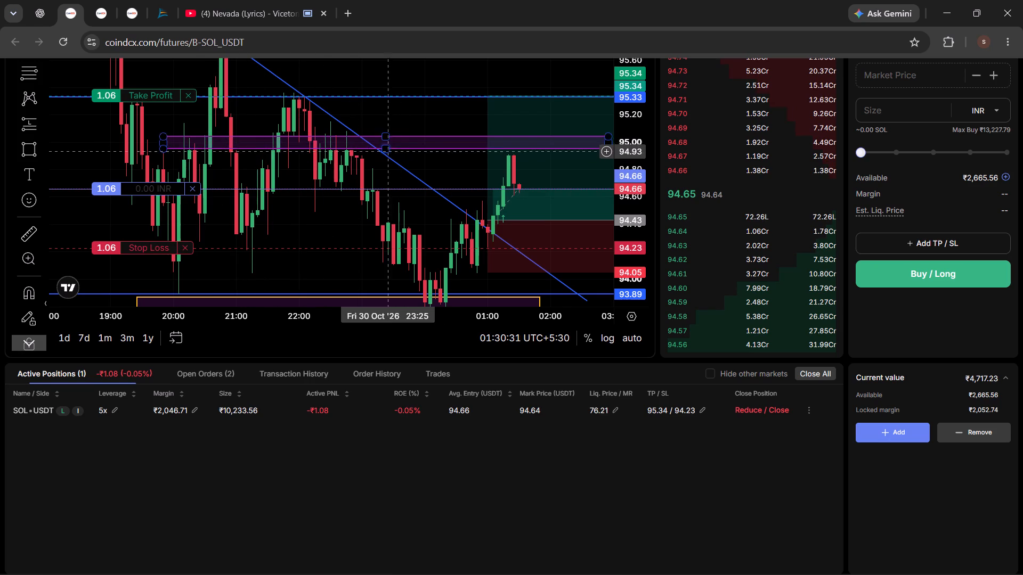
pyautogui.moveTo(431, 109); pyautogui.dragTo(331, 98)
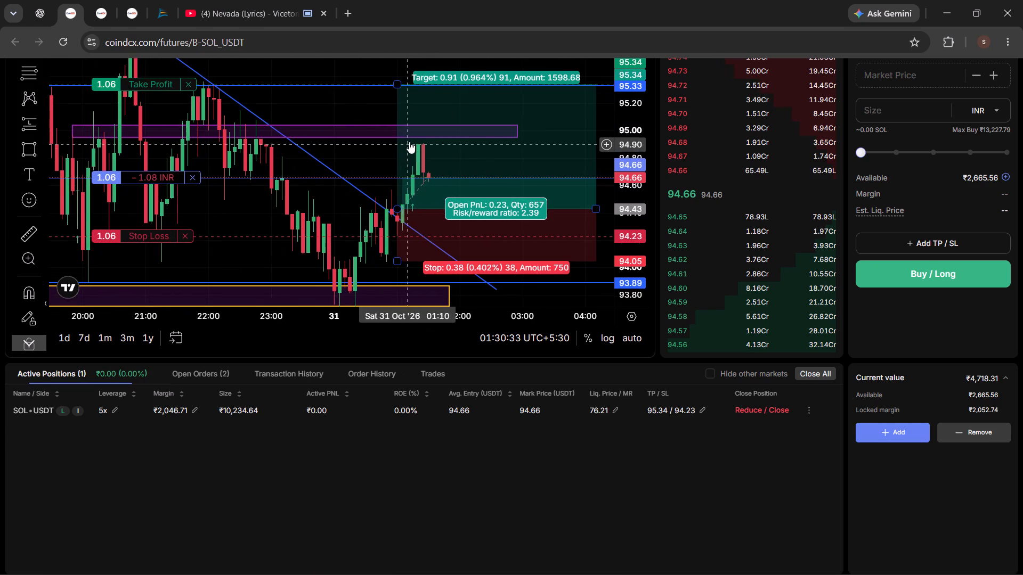
pyautogui.moveTo(373, 114); pyautogui.dragTo(298, 104)
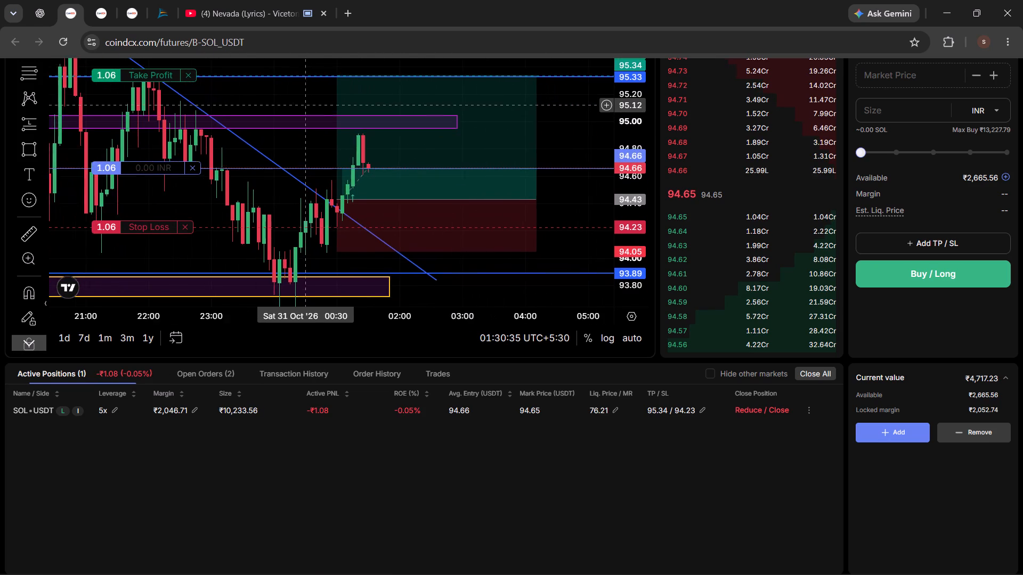
pyautogui.moveTo(298, 104); pyautogui.dragTo(276, 104)
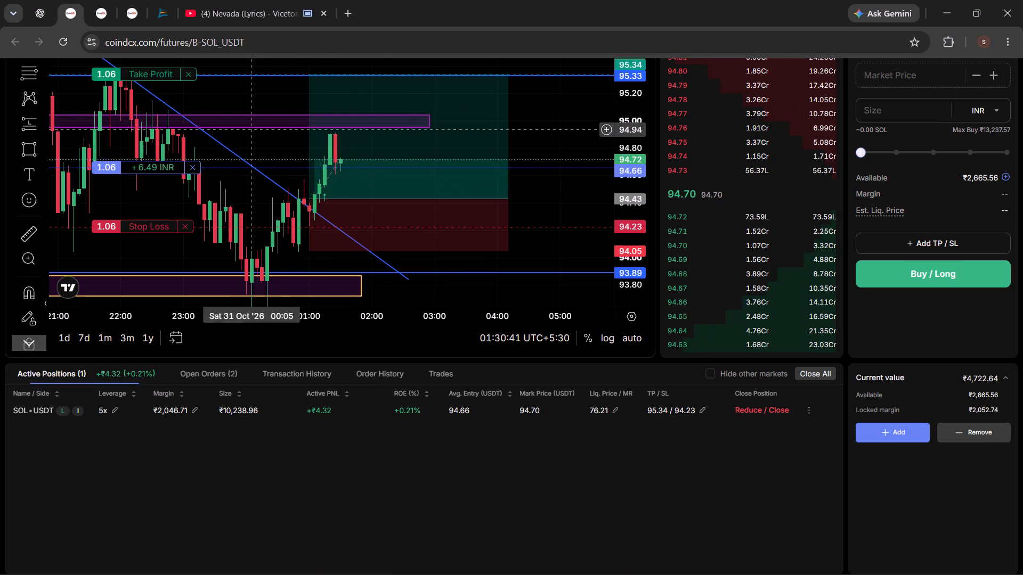
pyautogui.moveTo(259, 108); pyautogui.dragTo(420, 105)
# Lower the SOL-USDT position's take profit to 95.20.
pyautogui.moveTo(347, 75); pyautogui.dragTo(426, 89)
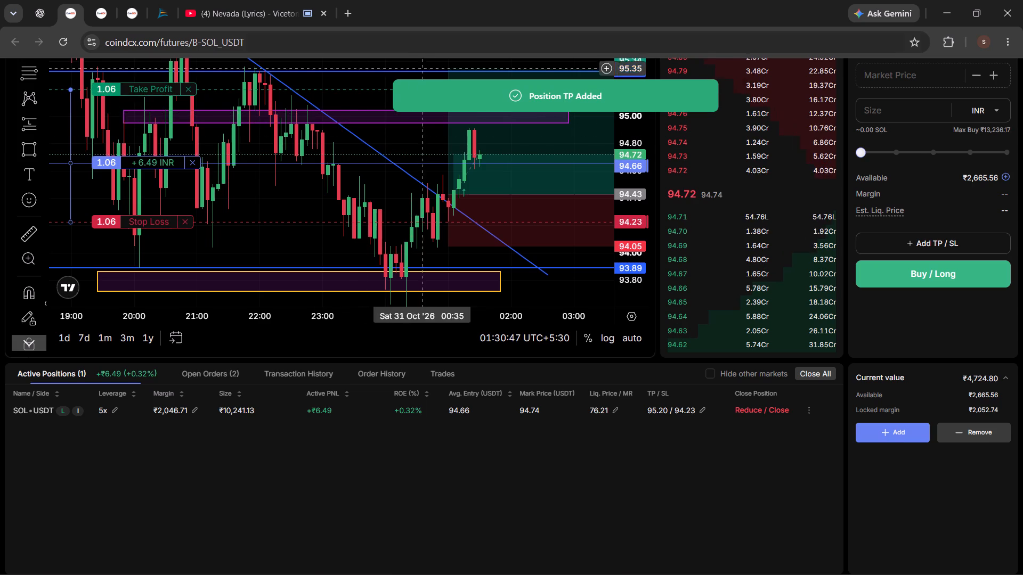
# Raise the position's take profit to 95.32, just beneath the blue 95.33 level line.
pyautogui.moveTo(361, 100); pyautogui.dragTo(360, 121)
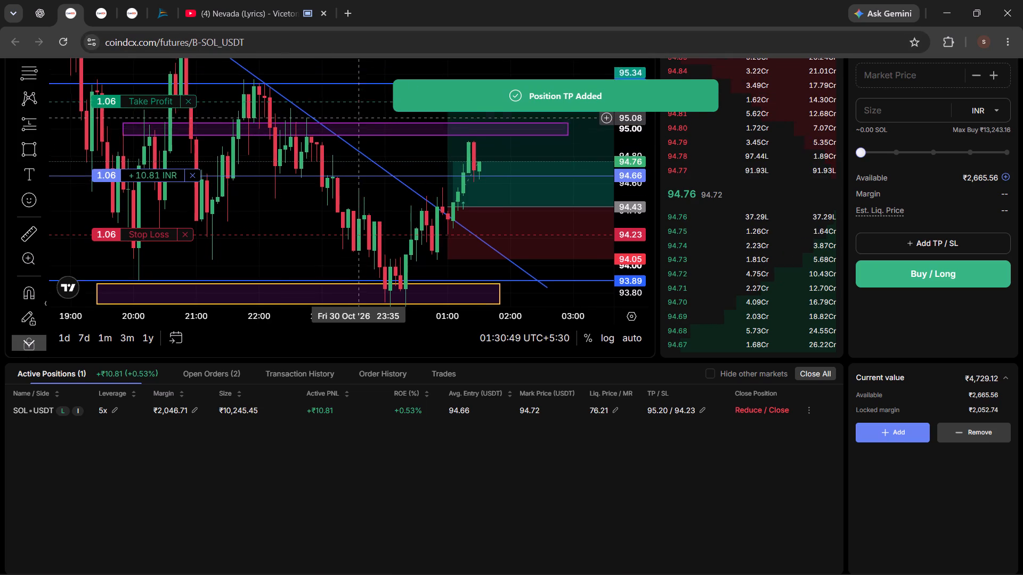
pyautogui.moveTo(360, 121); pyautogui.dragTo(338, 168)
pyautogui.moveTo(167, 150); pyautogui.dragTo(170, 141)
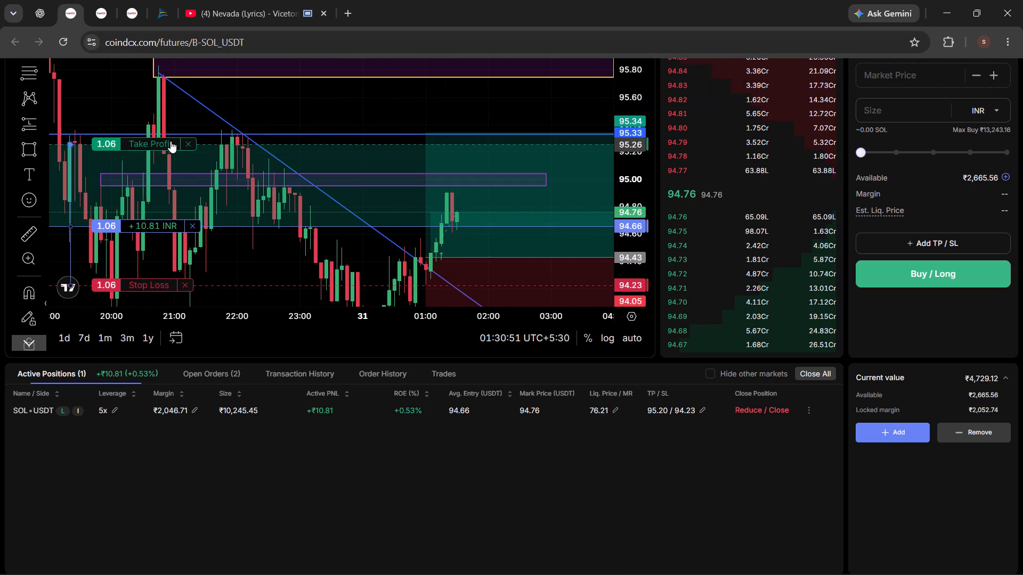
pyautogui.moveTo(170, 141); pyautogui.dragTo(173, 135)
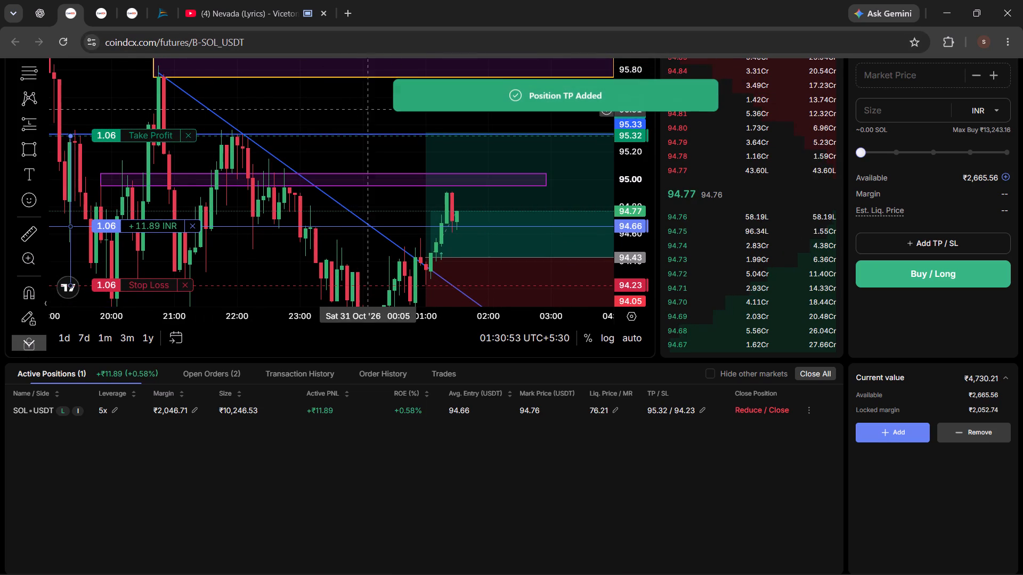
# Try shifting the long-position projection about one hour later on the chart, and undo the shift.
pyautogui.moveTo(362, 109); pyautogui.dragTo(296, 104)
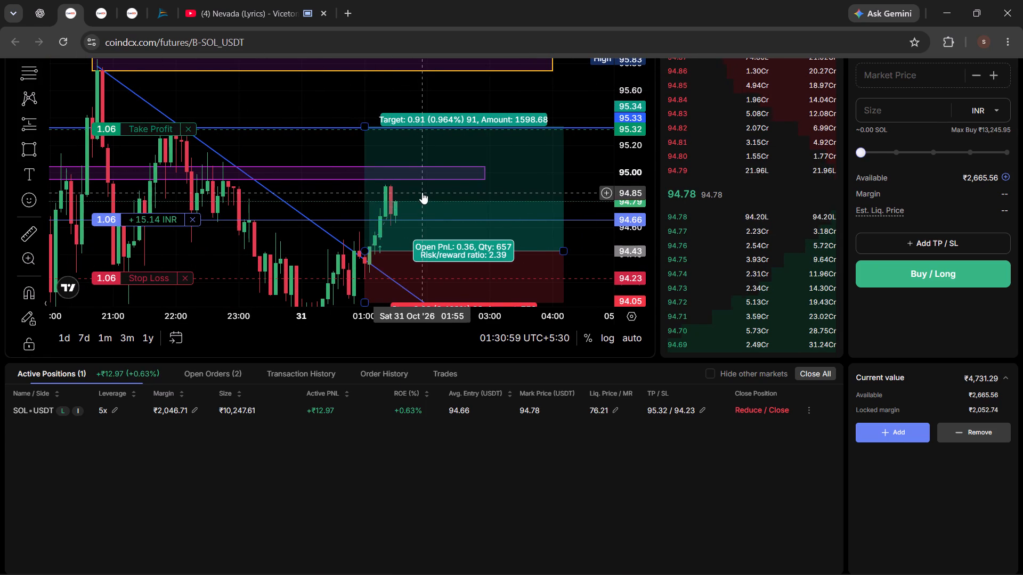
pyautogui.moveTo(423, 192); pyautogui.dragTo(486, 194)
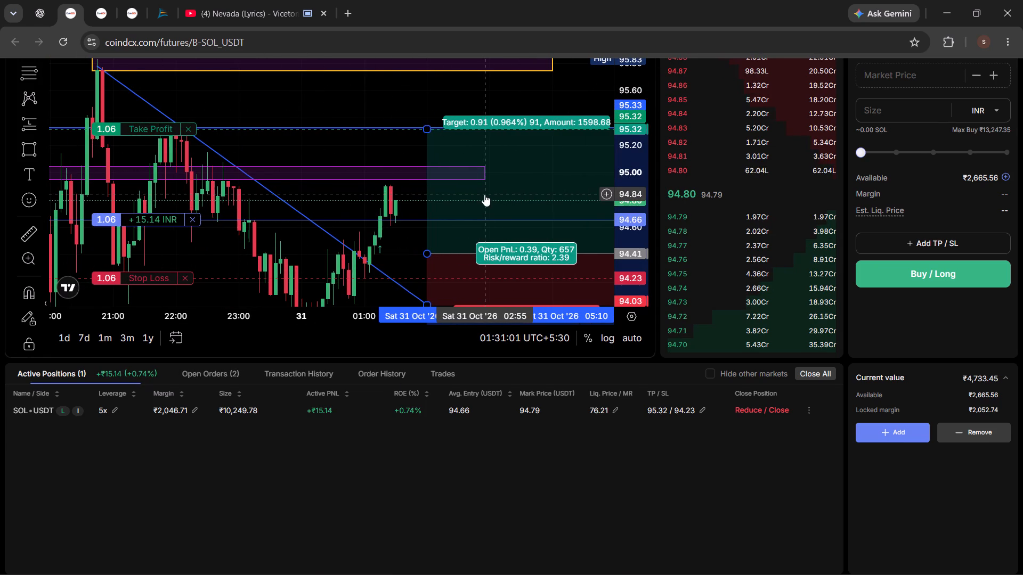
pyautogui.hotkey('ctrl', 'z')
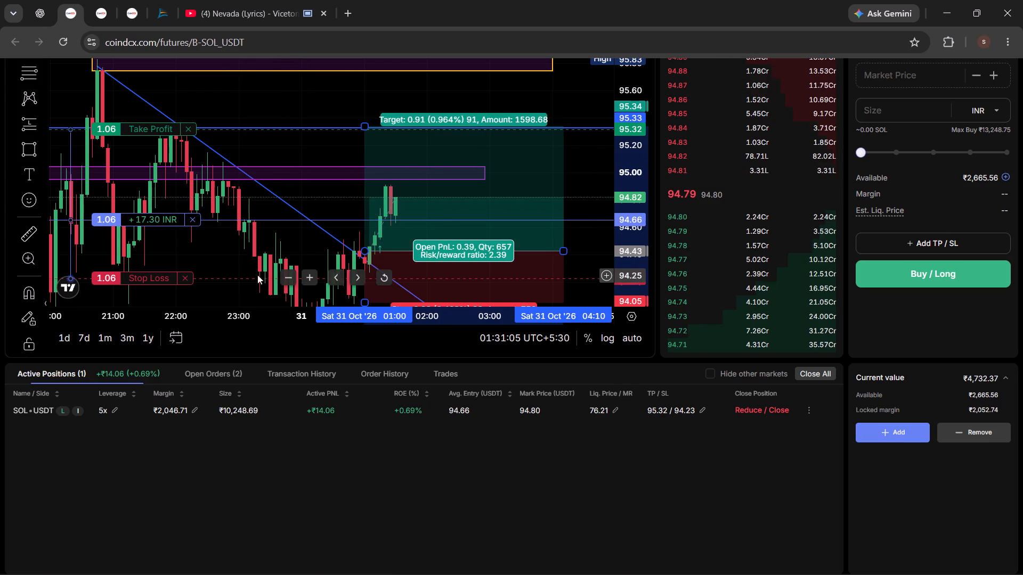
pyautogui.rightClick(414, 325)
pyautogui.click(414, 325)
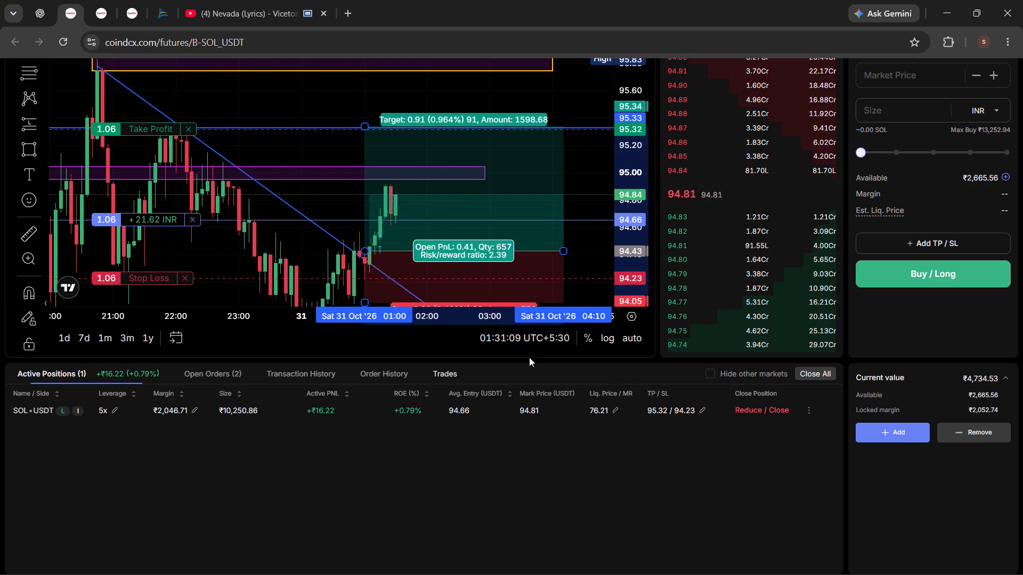
# Raise the SOL-USDT position's take profit to 95.46, between the blue 95.33 line and the yellow-bordered zone near 96.00.
pyautogui.scroll(-1, 583, 188)
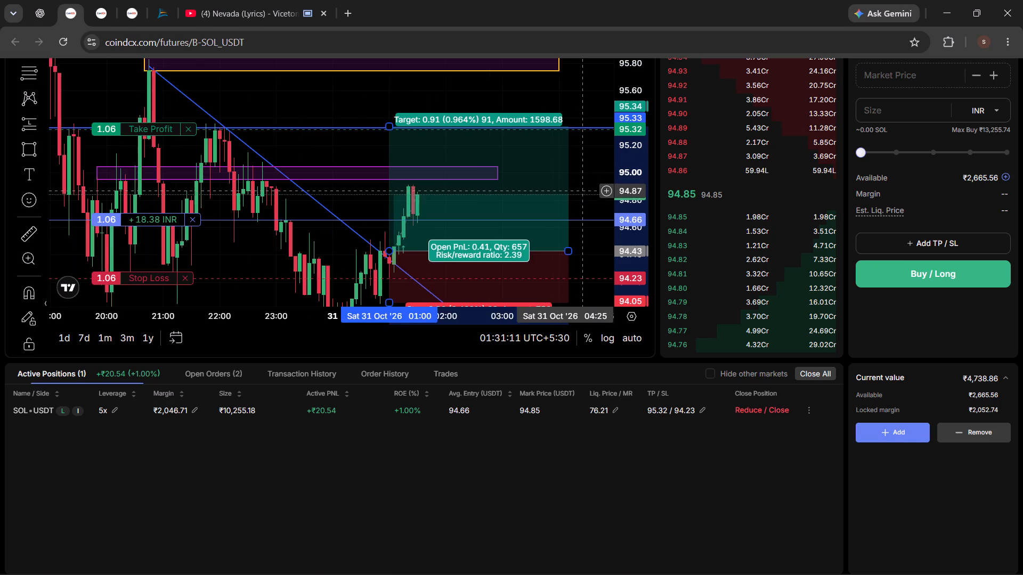
pyautogui.scroll(-1, 541, 239)
pyautogui.scroll(1, 388, 224)
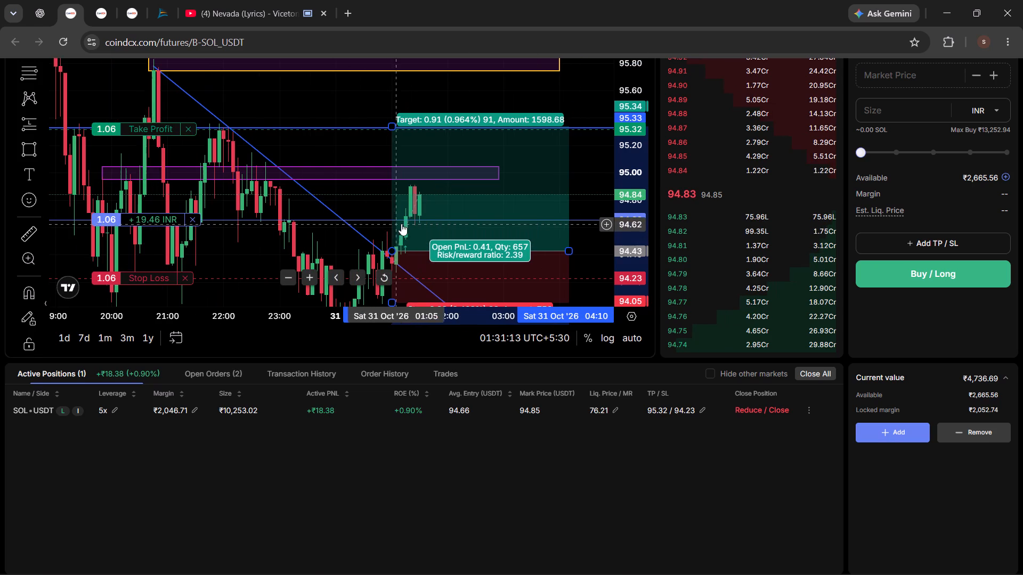
pyautogui.moveTo(236, 315); pyautogui.dragTo(251, 317)
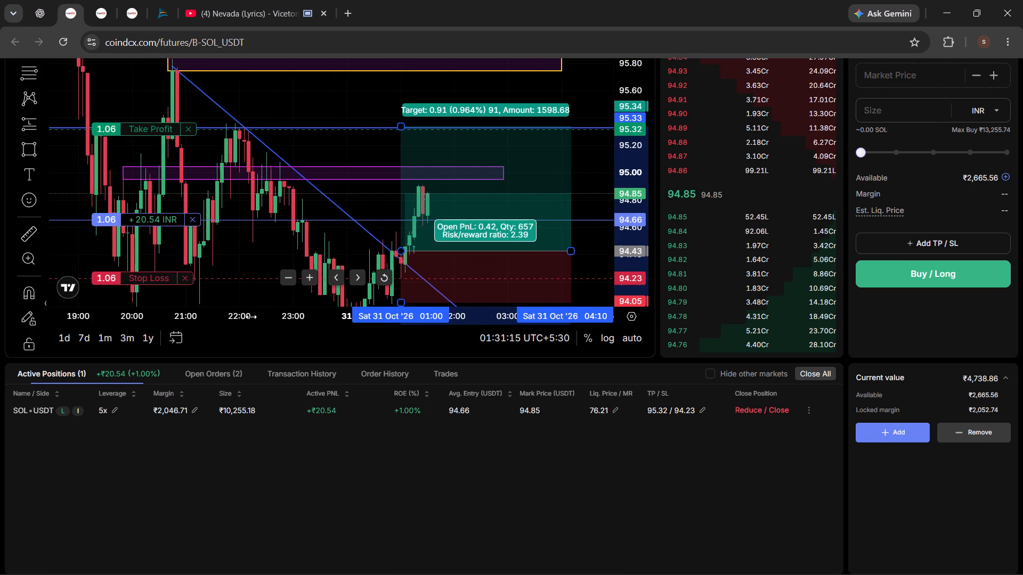
pyautogui.moveTo(251, 317); pyautogui.dragTo(255, 319)
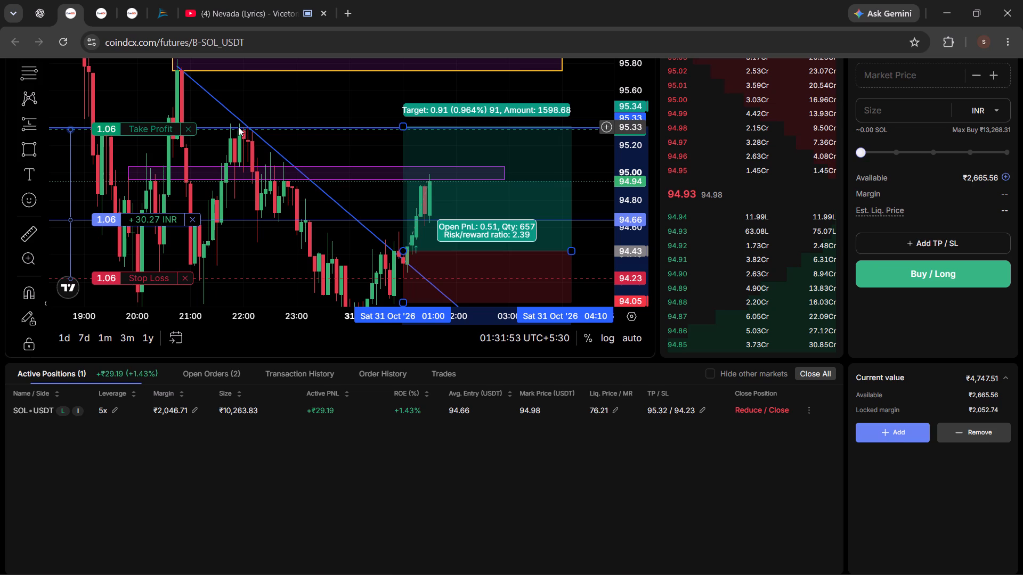
pyautogui.scroll(-3, 222, 172)
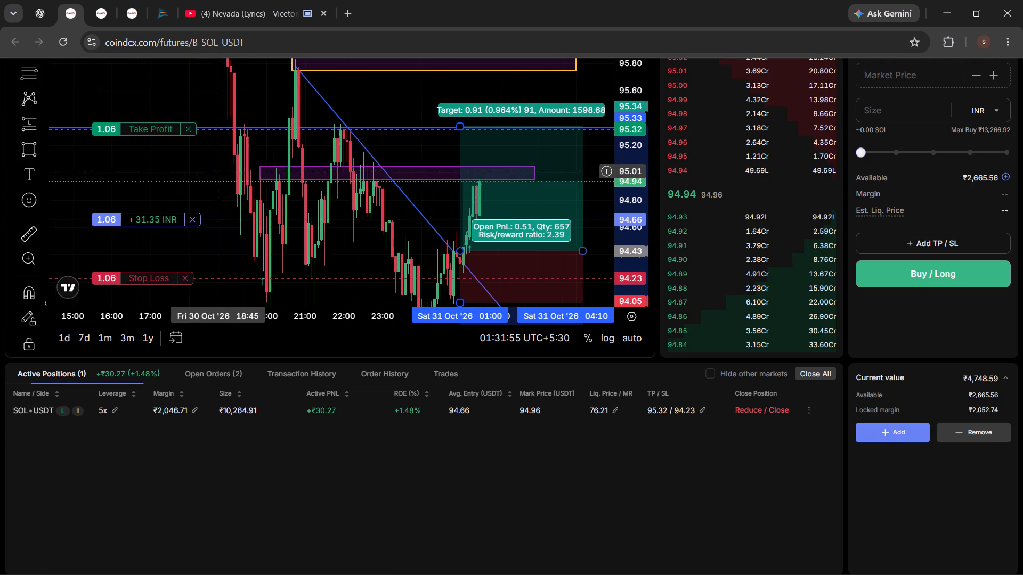
pyautogui.moveTo(632, 143); pyautogui.dragTo(655, 244)
pyautogui.moveTo(386, 141); pyautogui.dragTo(348, 128)
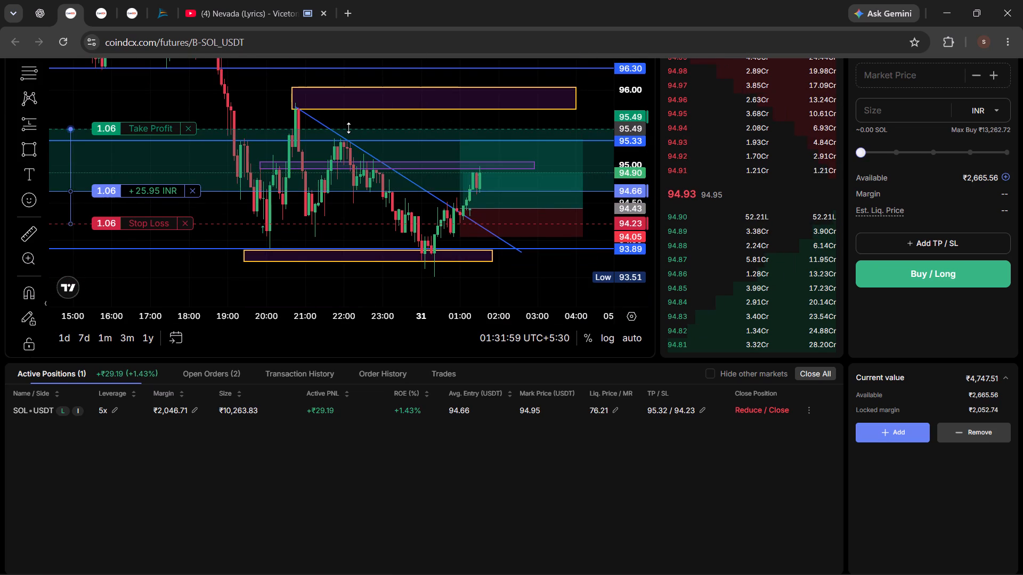
pyautogui.moveTo(348, 128); pyautogui.dragTo(365, 131)
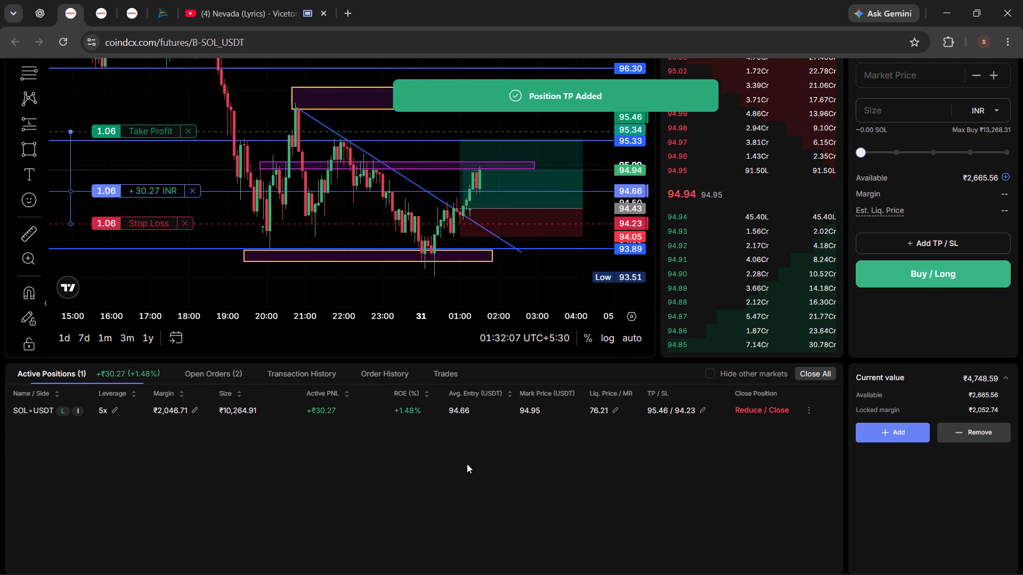
# Switch the SOL-USDT chart to full-screen view.
pyautogui.scroll(5, 470, 461)
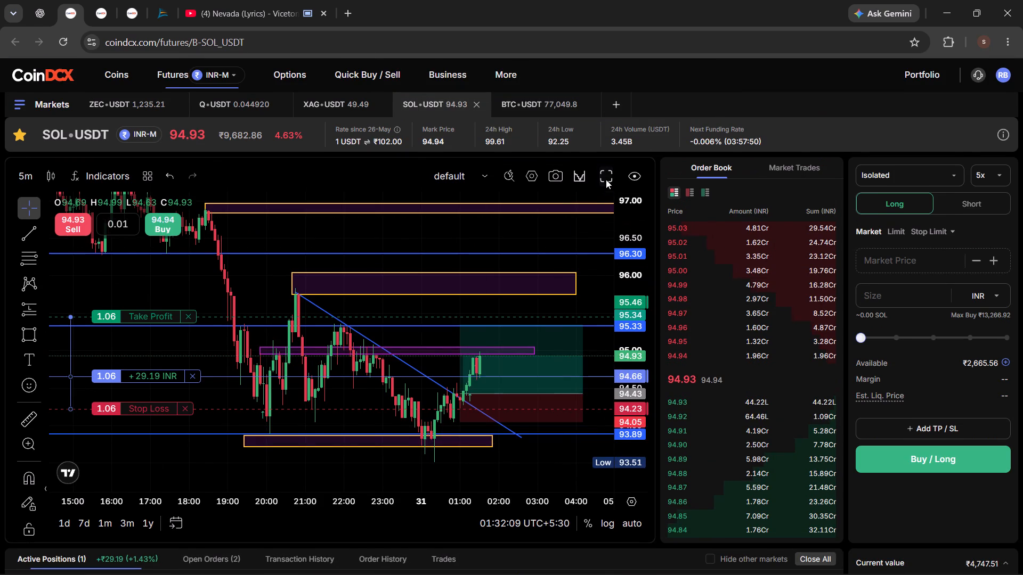
pyautogui.click(606, 176)
# Examine how the latest SOL-USDT candles react at the purple zone relative to entry, take profit and stop loss, tracking the PNL.
pyautogui.moveTo(768, 144); pyautogui.dragTo(661, 140)
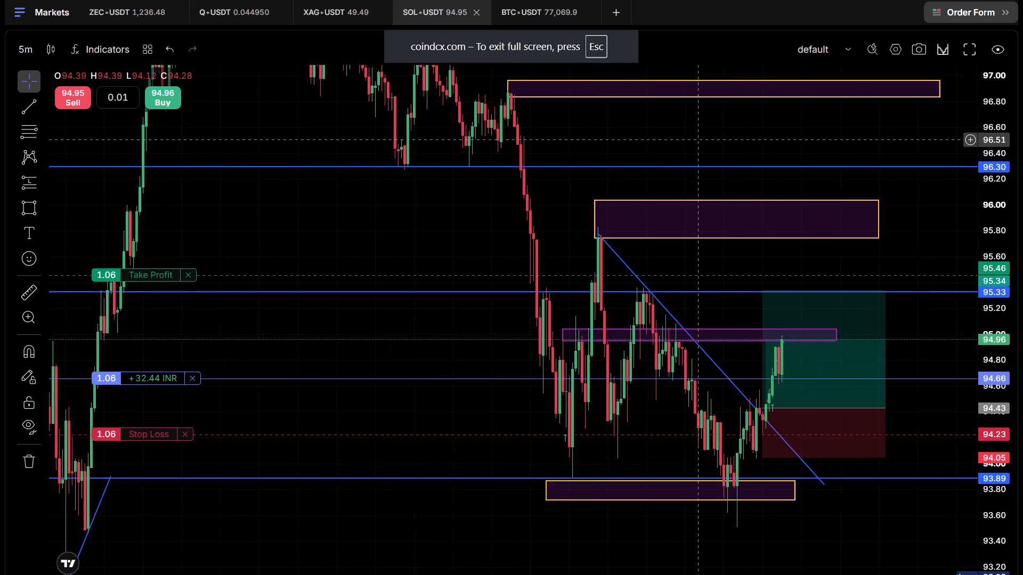
pyautogui.moveTo(661, 140); pyautogui.dragTo(590, 118)
pyautogui.scroll(4, 626, 282)
pyautogui.moveTo(753, 227); pyautogui.dragTo(853, 158)
pyautogui.moveTo(776, 217); pyautogui.dragTo(853, 158)
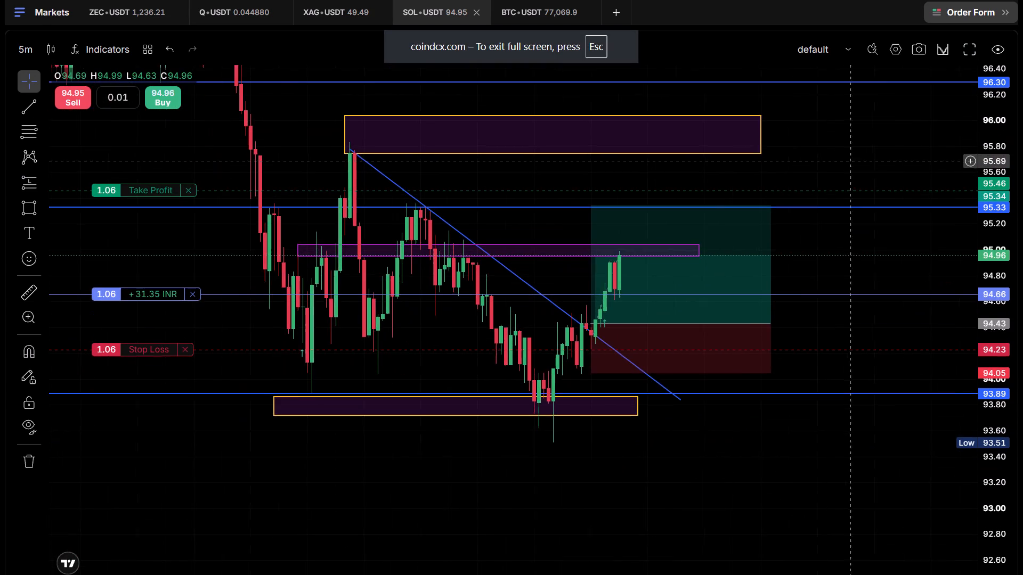
pyautogui.moveTo(853, 158); pyautogui.dragTo(854, 157)
pyautogui.moveTo(853, 158); pyautogui.dragTo(855, 158)
pyautogui.scroll(5, 827, 232)
pyautogui.moveTo(376, 173); pyautogui.dragTo(758, 139)
pyautogui.scroll(3, 771, 253)
pyautogui.moveTo(692, 441); pyautogui.dragTo(678, 466)
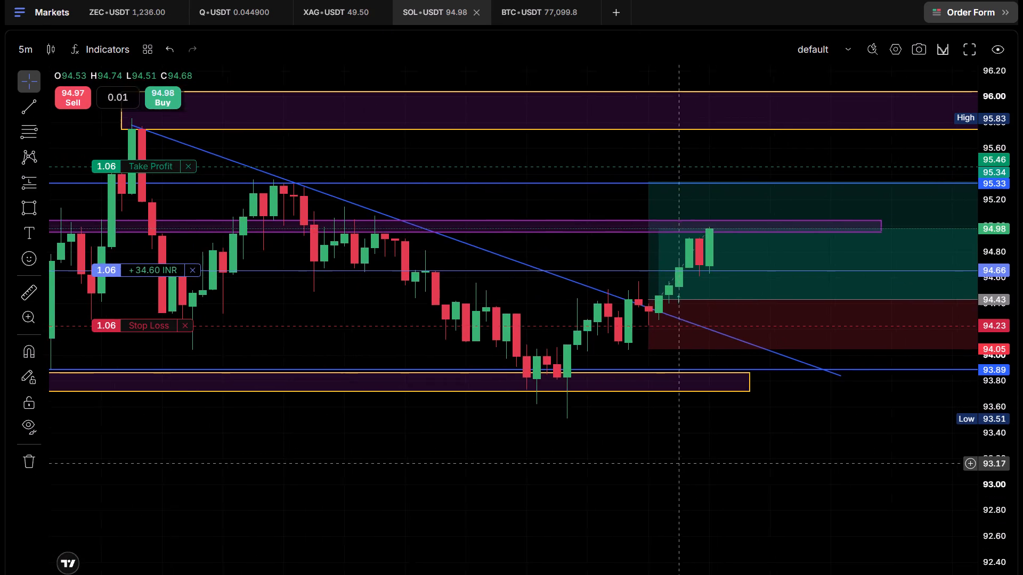
pyautogui.moveTo(678, 466); pyautogui.dragTo(626, 537)
pyautogui.moveTo(1000, 321); pyautogui.dragTo(972, 77)
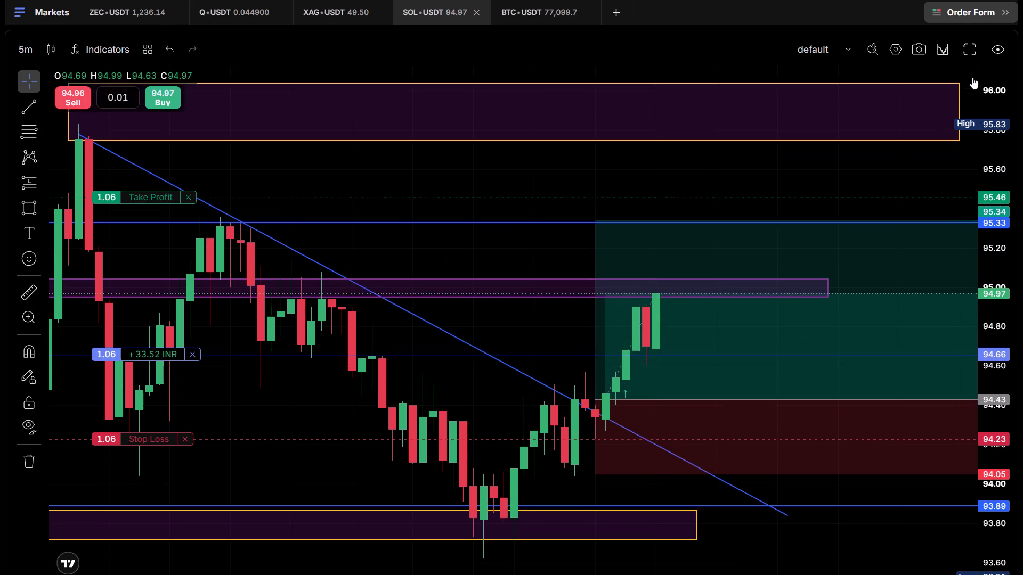
pyautogui.moveTo(972, 77); pyautogui.dragTo(972, 73)
pyautogui.moveTo(531, 258); pyautogui.dragTo(452, 267)
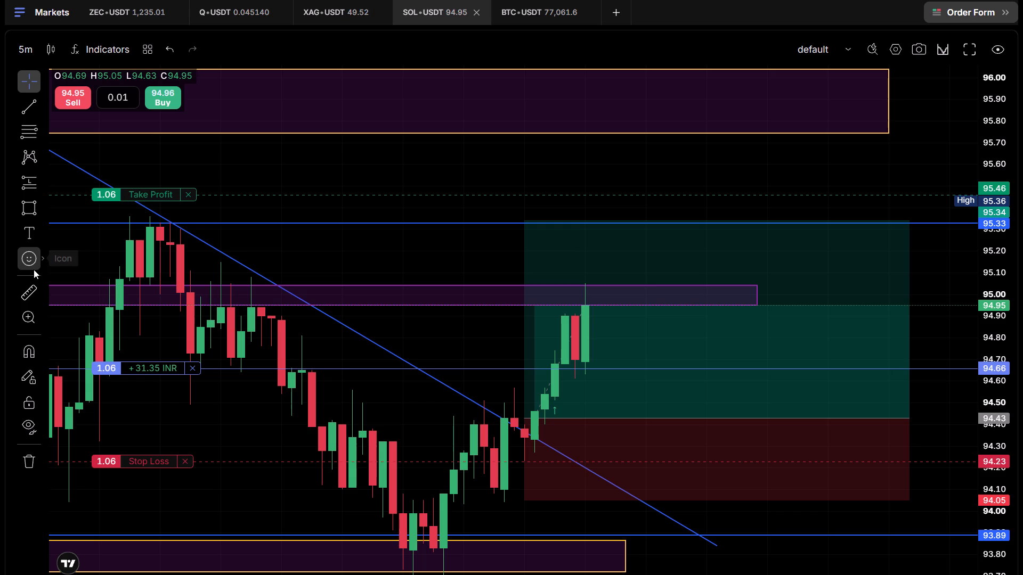
# Draw a rectangle over the ranging candles, from the end of the sell-off past the latest candle, between about 95.32 and 93.85.
pyautogui.scroll(-3, 444, 254)
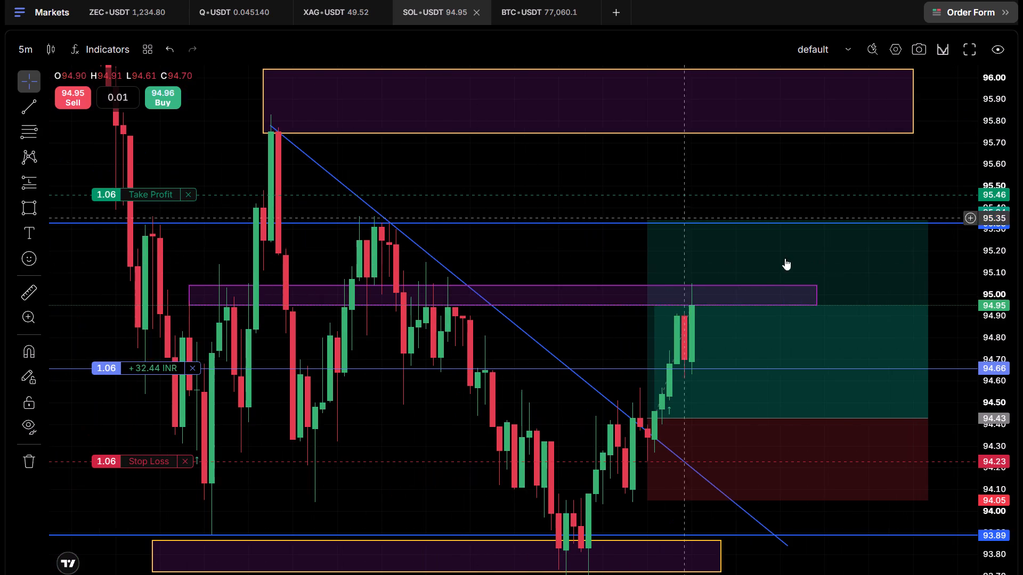
pyautogui.moveTo(1013, 224); pyautogui.dragTo(1007, 253)
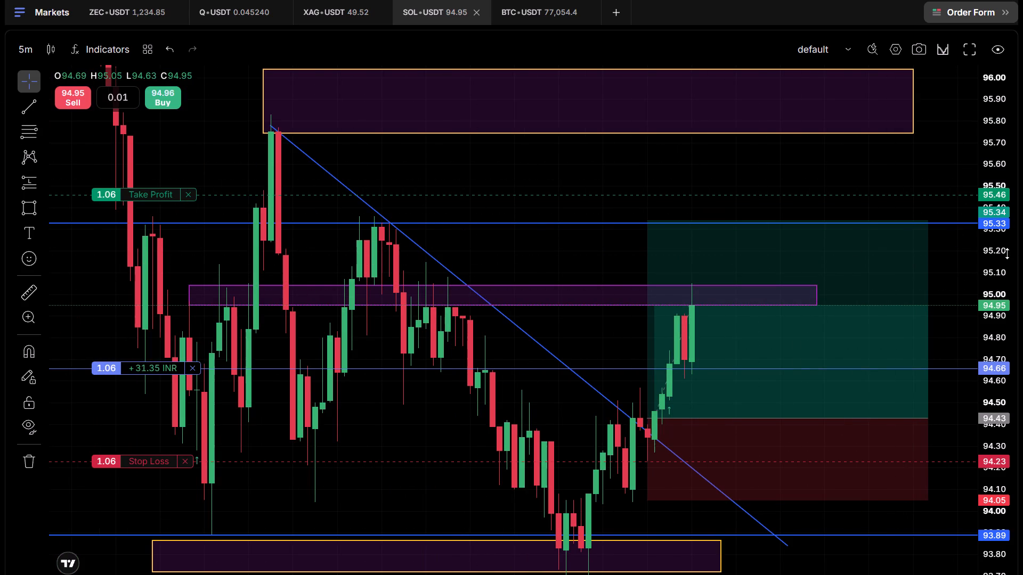
pyautogui.moveTo(1007, 253); pyautogui.dragTo(997, 307)
pyautogui.moveTo(997, 218); pyautogui.dragTo(975, 329)
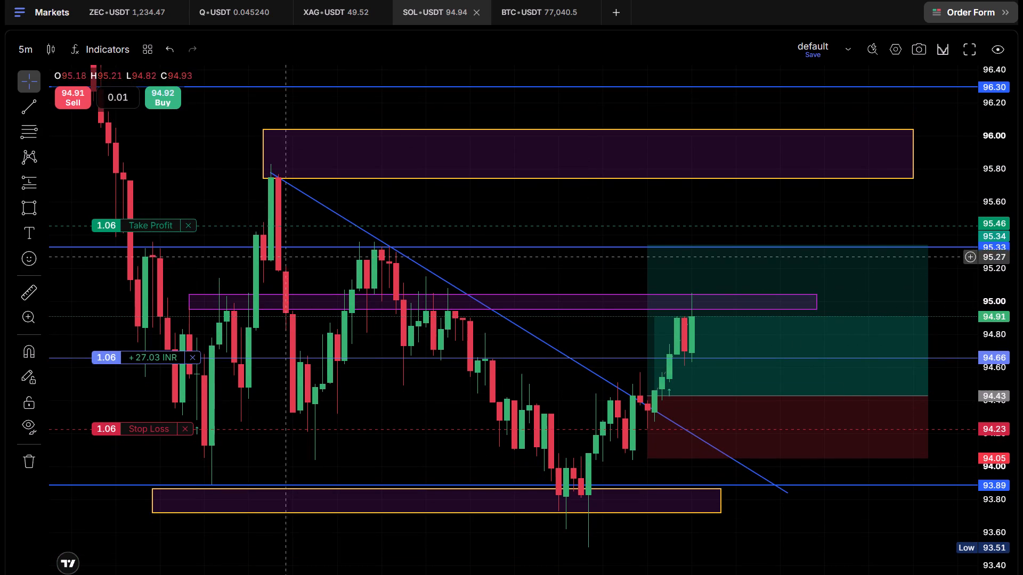
pyautogui.moveTo(84, 210); pyautogui.dragTo(314, 242)
pyautogui.moveTo(133, 237); pyautogui.dragTo(314, 242)
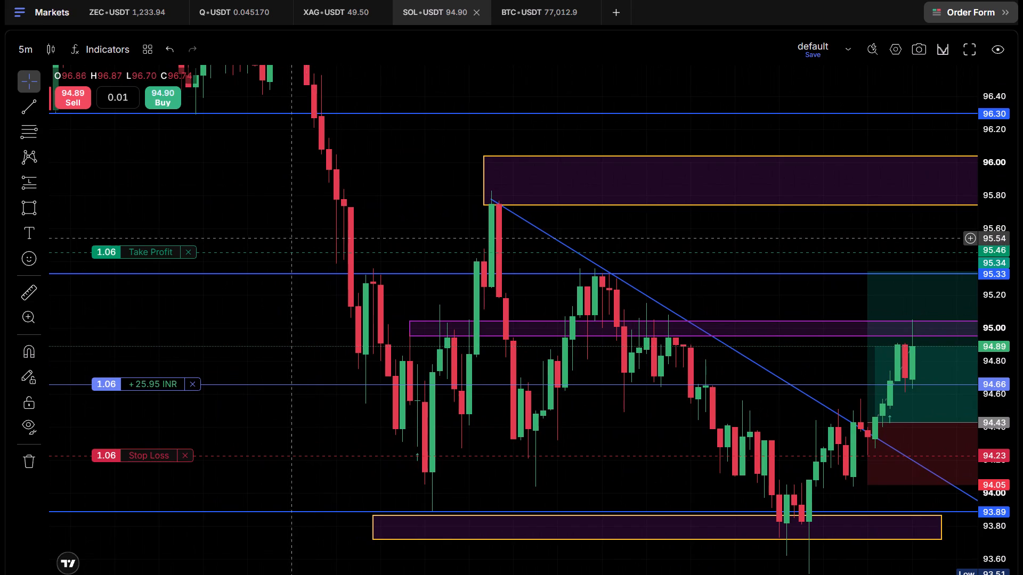
pyautogui.click(25, 201)
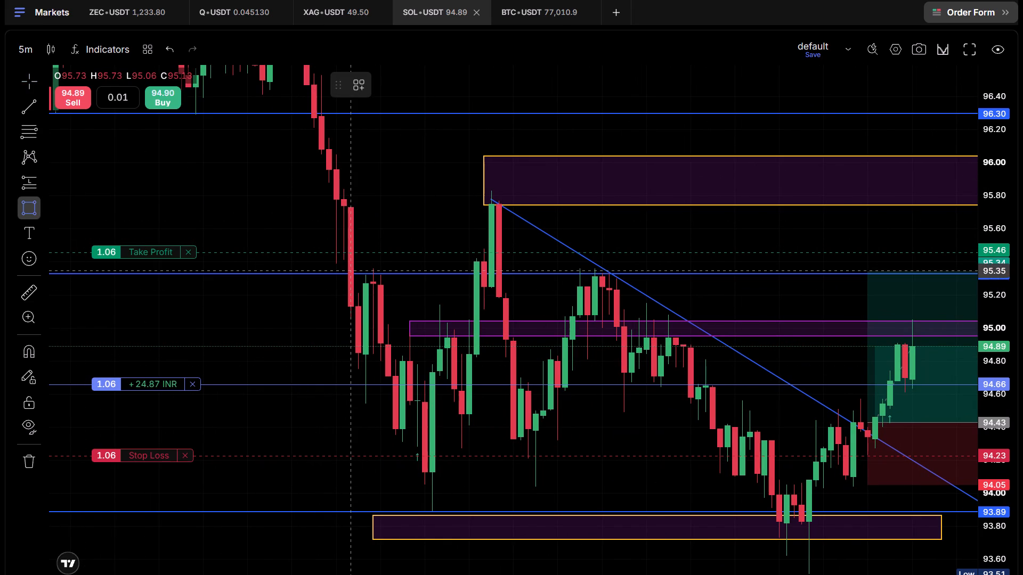
pyautogui.moveTo(354, 275); pyautogui.dragTo(677, 530)
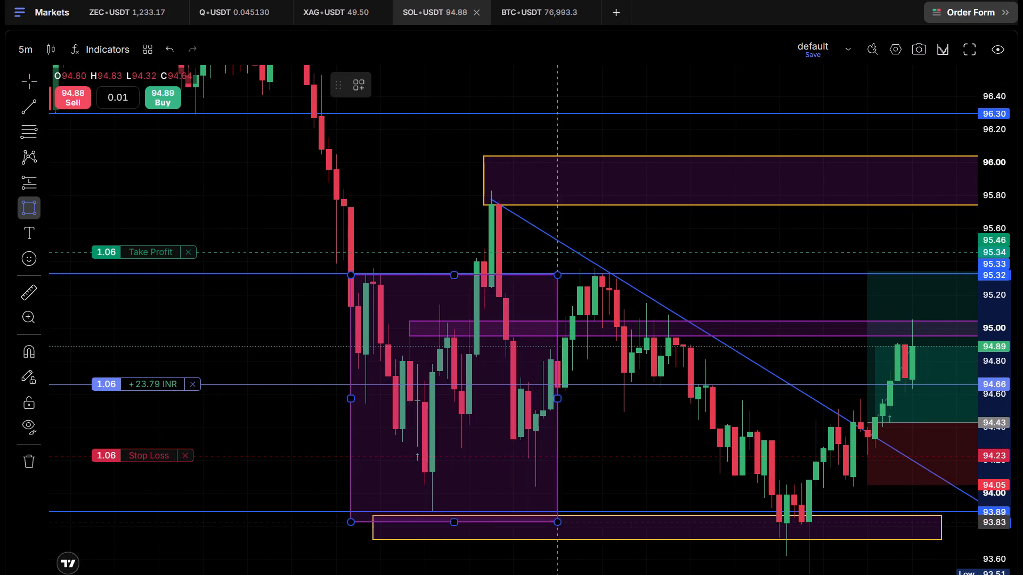
pyautogui.moveTo(677, 530); pyautogui.dragTo(895, 508)
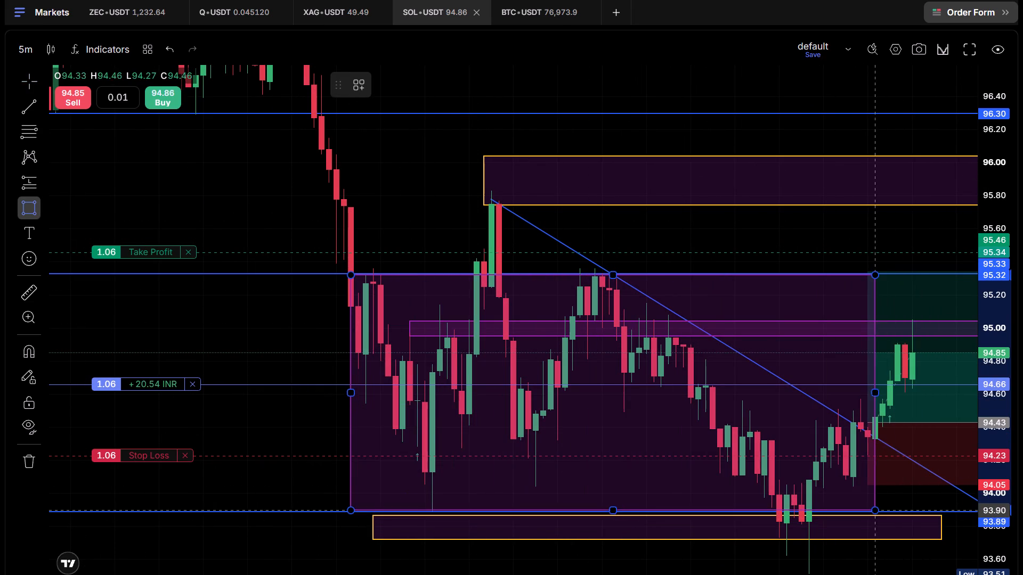
pyautogui.moveTo(895, 508); pyautogui.dragTo(923, 513)
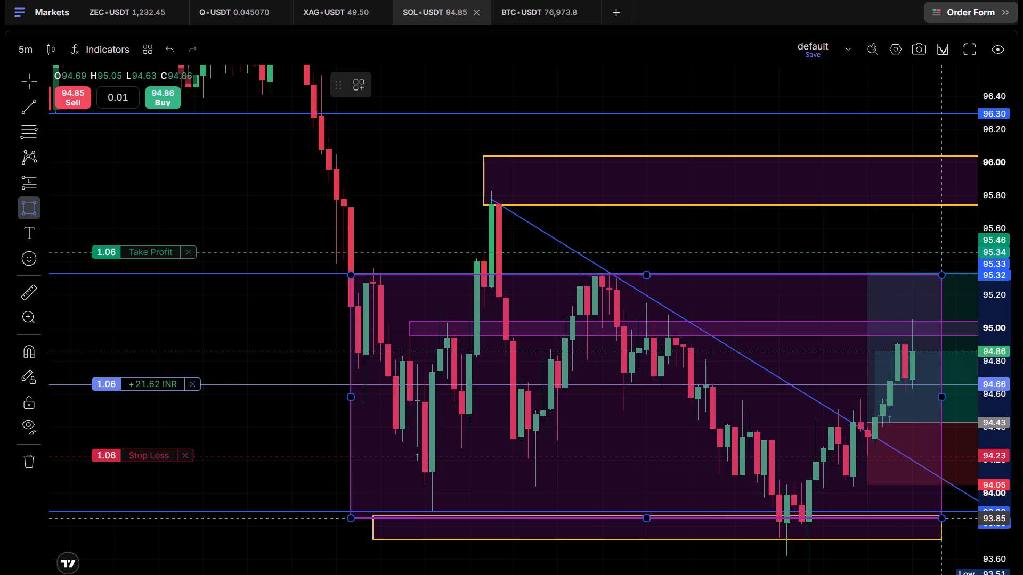
pyautogui.click(940, 518)
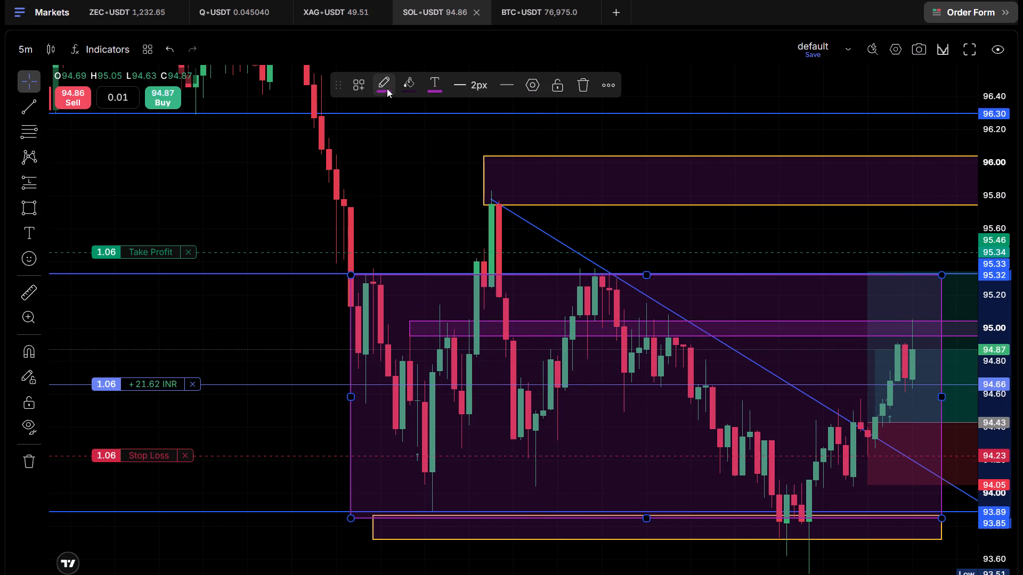
# Change the border colour of the large rectangle around the ranging SOL-USDT candles to light yellow, keeping it between 95.32 and 93.85.
pyautogui.click(386, 86)
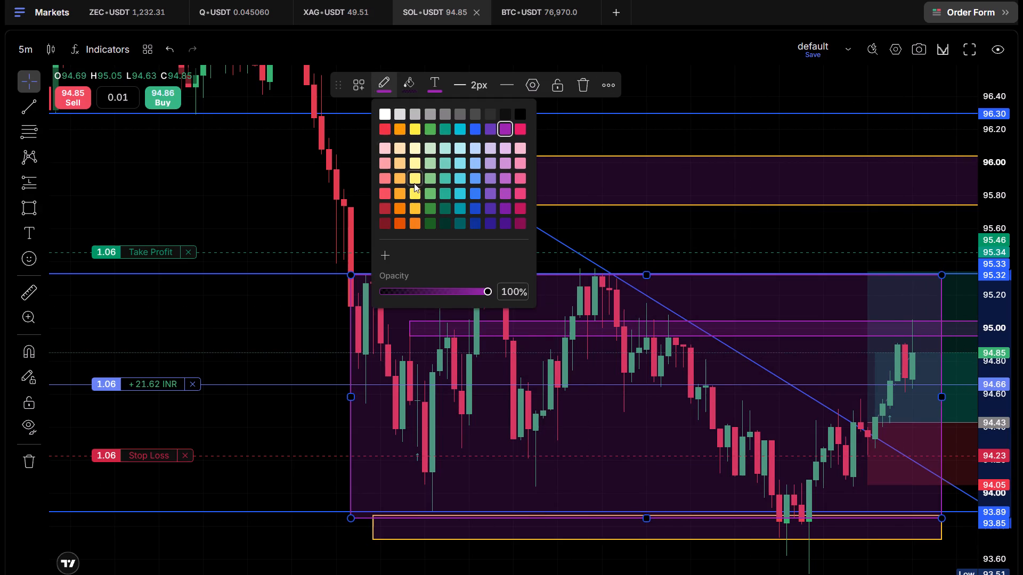
pyautogui.click(415, 179)
pyautogui.moveTo(763, 463); pyautogui.dragTo(778, 506)
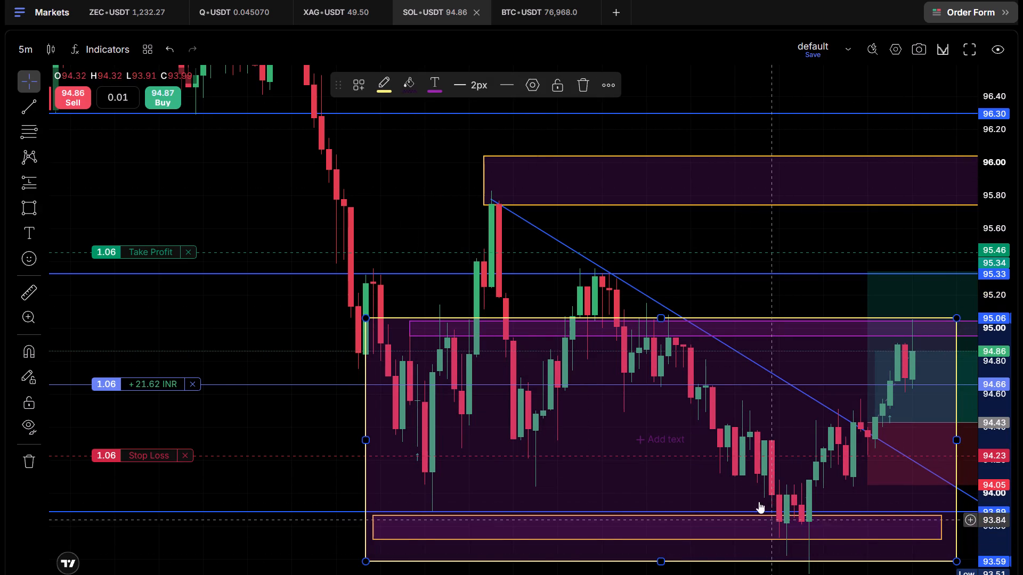
pyautogui.hotkey('ctrl', 'z')
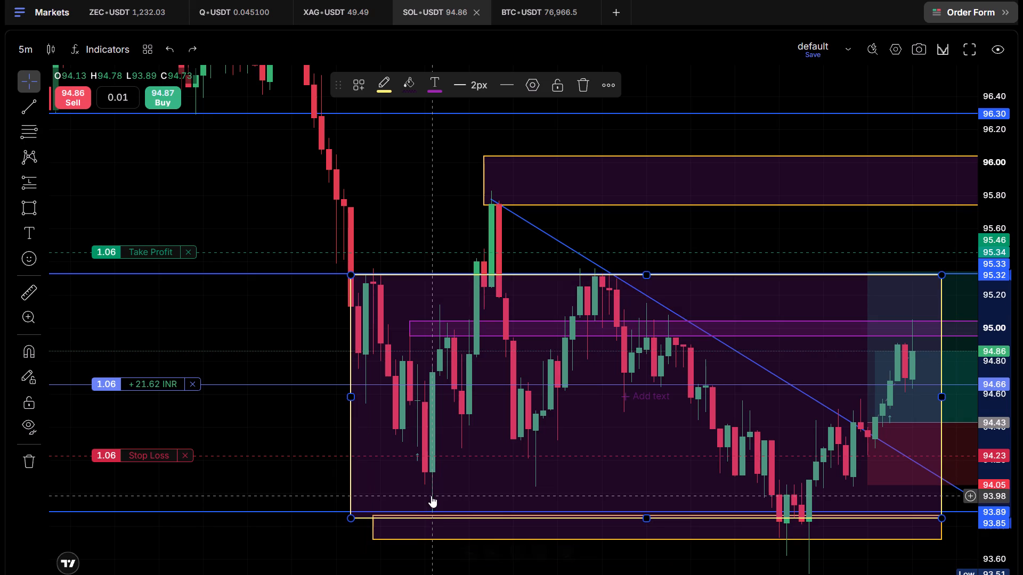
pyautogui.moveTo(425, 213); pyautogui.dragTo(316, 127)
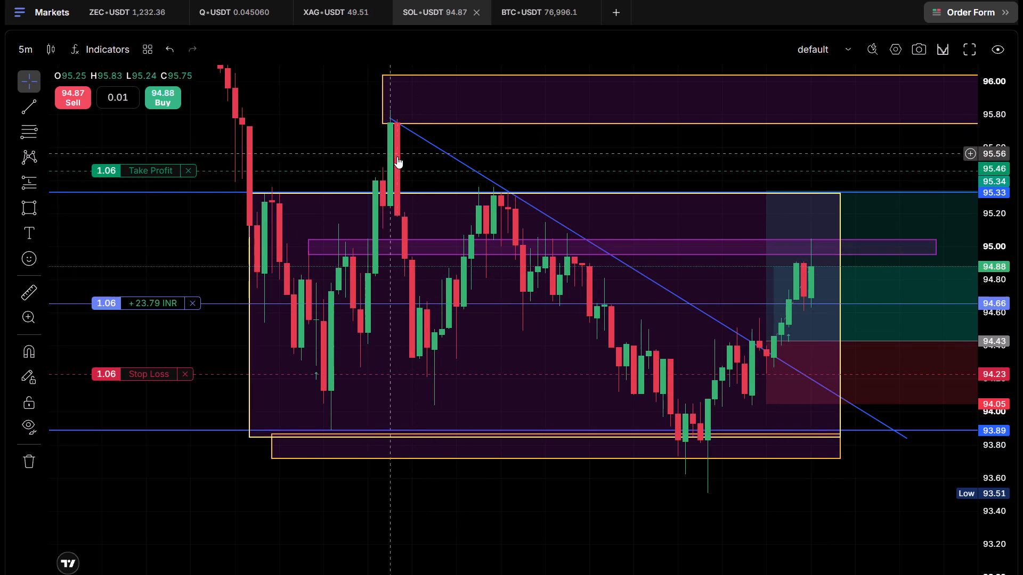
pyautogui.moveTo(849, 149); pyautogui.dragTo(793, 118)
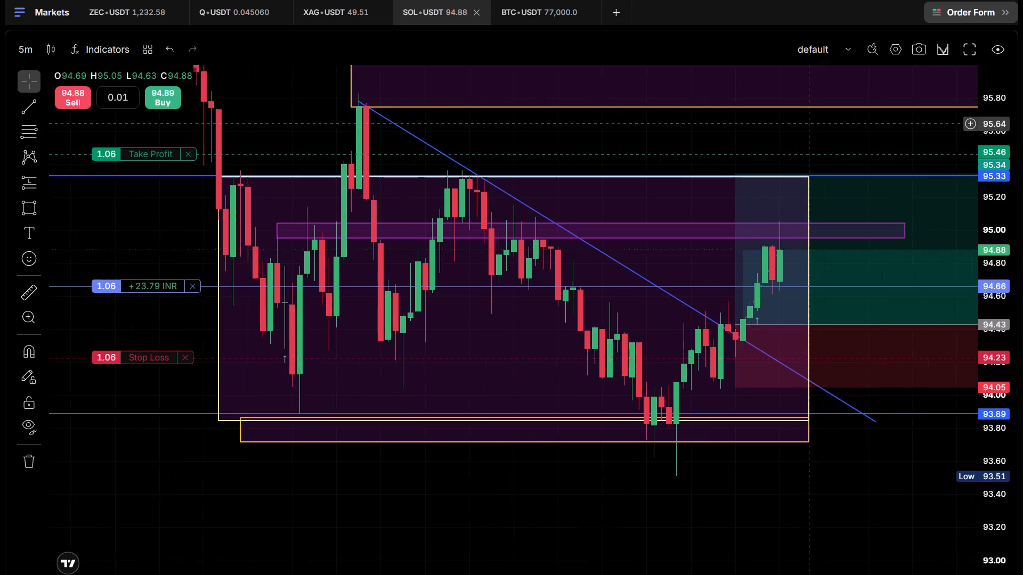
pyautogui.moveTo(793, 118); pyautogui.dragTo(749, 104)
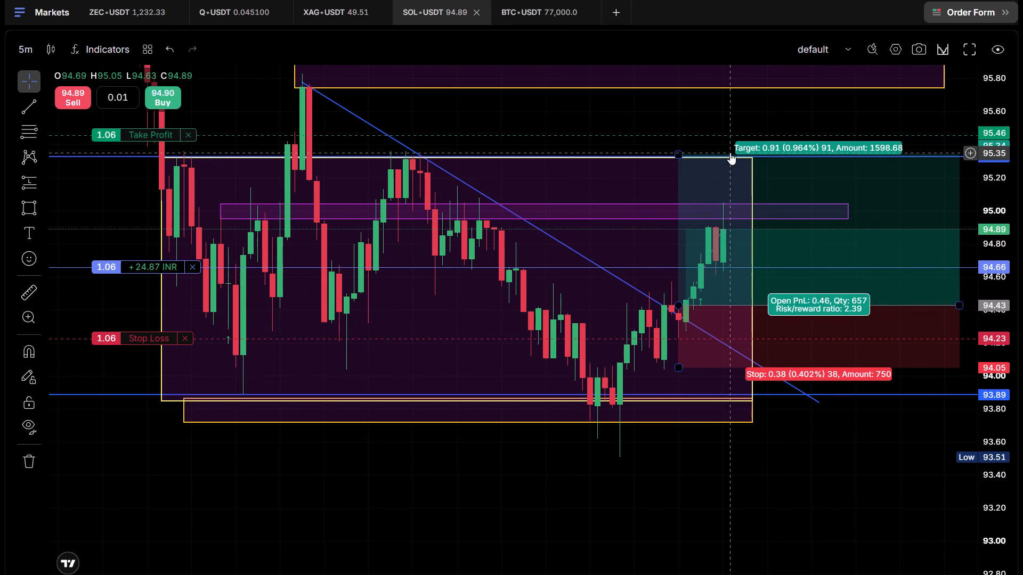
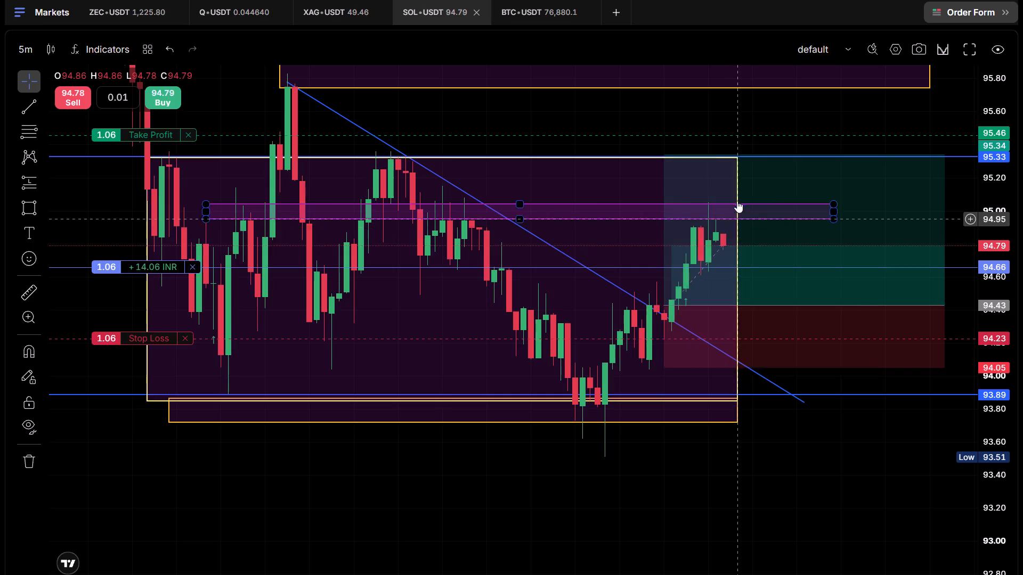
# Examine the latest SOL-USDT candles more closely against the purple zone, the range rectangle and the take-profit and stop-loss levels.
pyautogui.scroll(3, 738, 236)
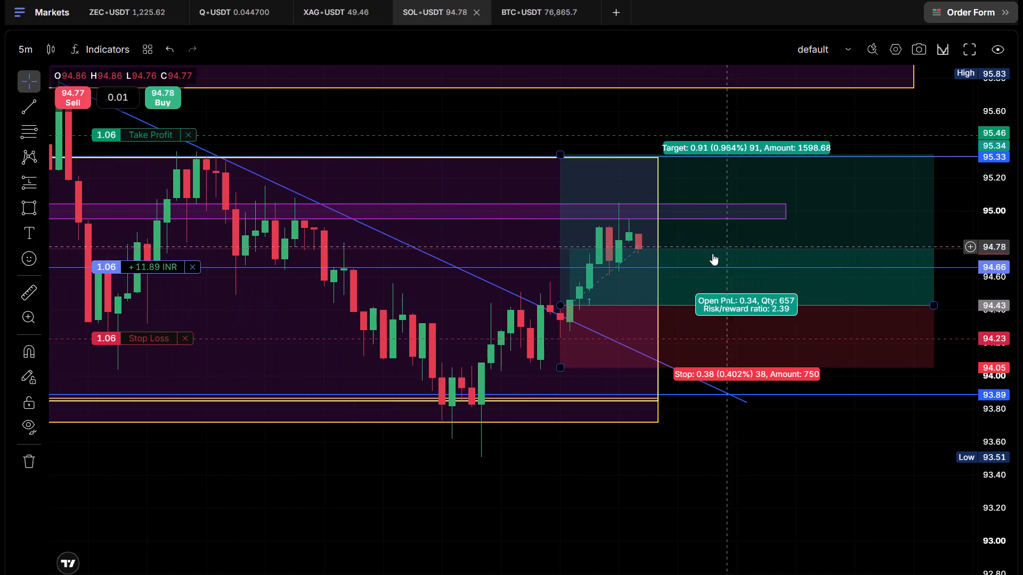
pyautogui.moveTo(1005, 209); pyautogui.dragTo(1013, 128)
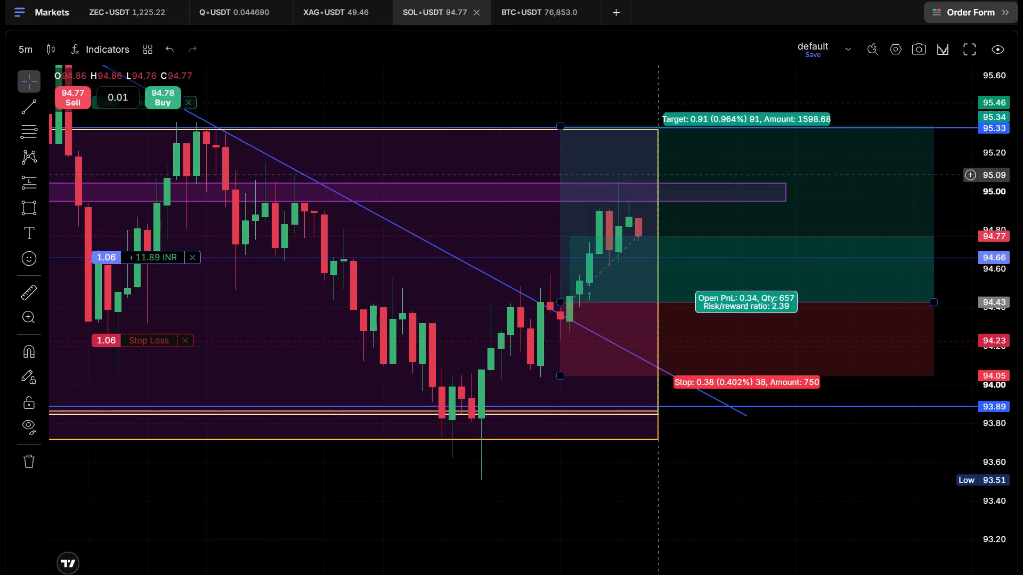
pyautogui.moveTo(483, 162); pyautogui.dragTo(514, 217)
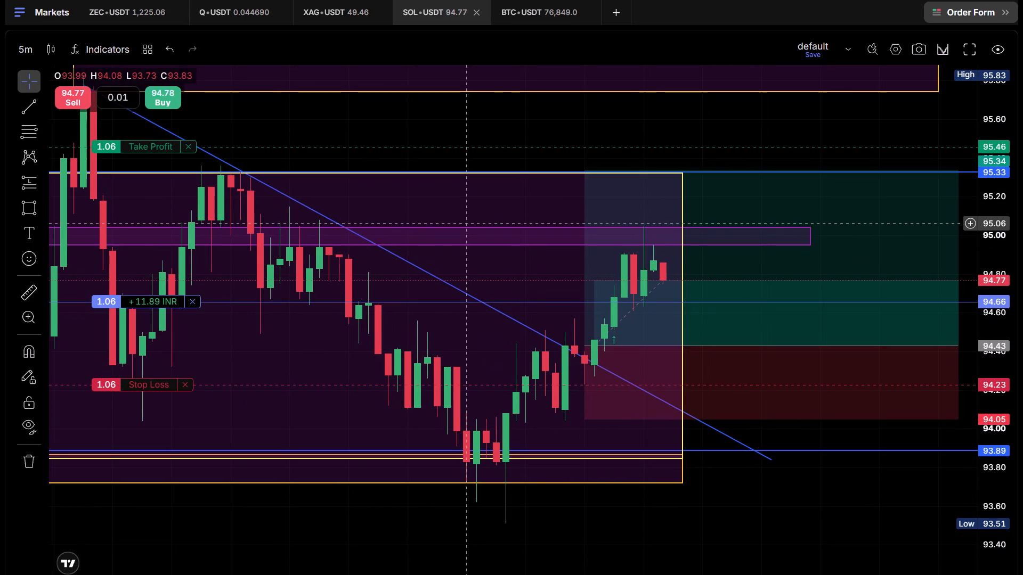
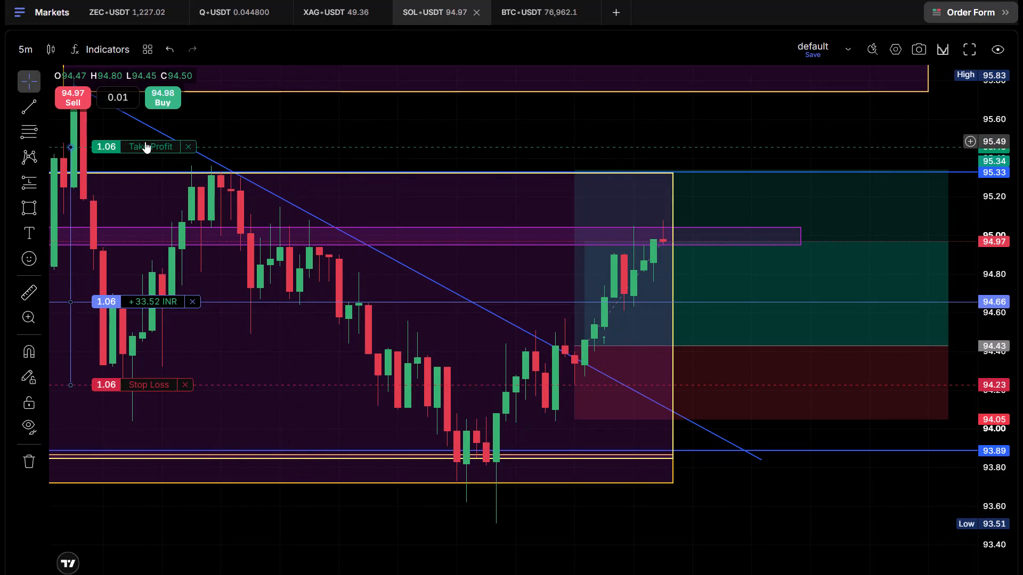
# Lower the SOL-USDT long's take-profit level to 95.33, in line with the top edge of the range rectangle.
pyautogui.moveTo(145, 142); pyautogui.dragTo(155, 172)
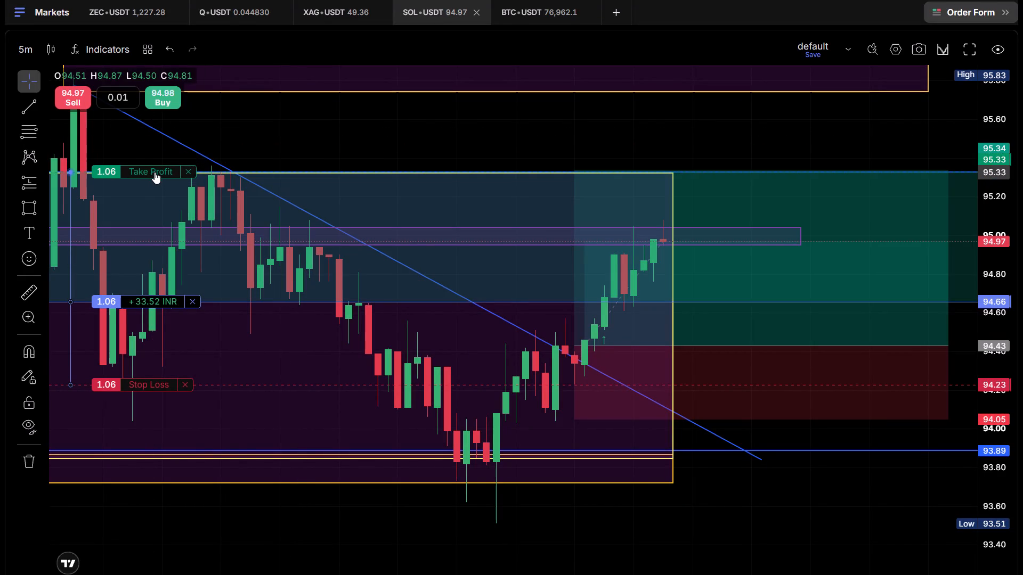
pyautogui.moveTo(155, 172); pyautogui.dragTo(157, 171)
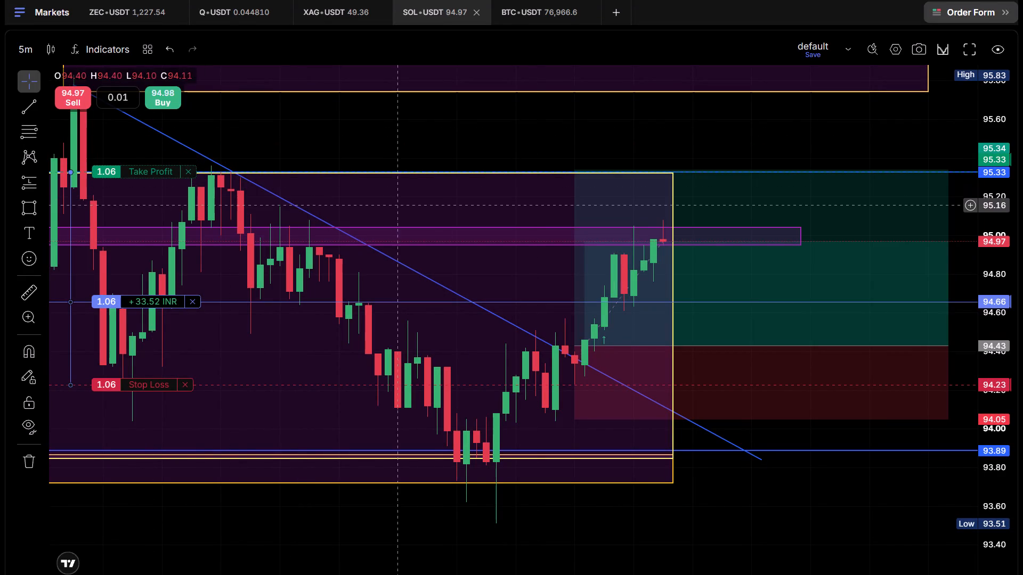
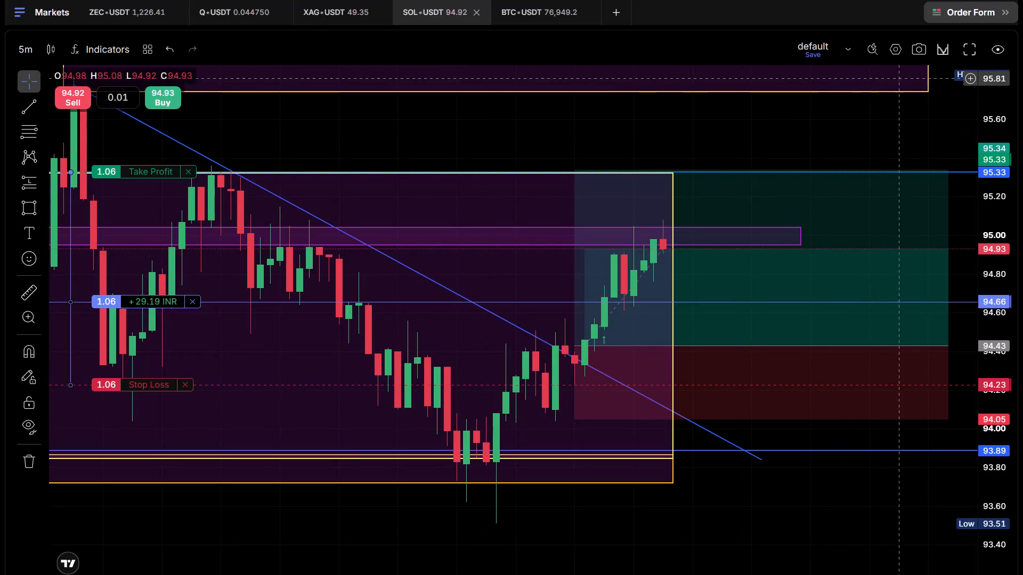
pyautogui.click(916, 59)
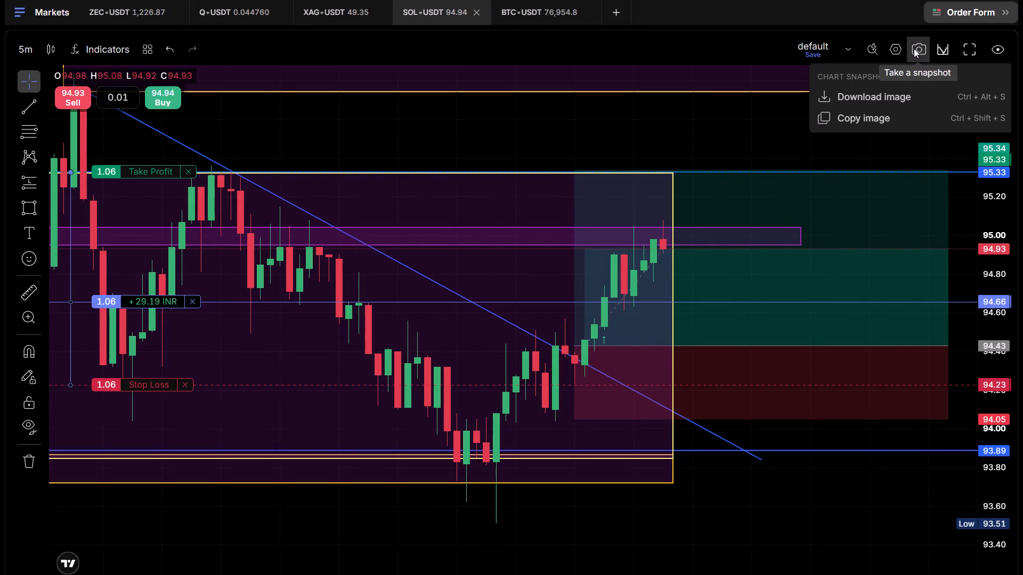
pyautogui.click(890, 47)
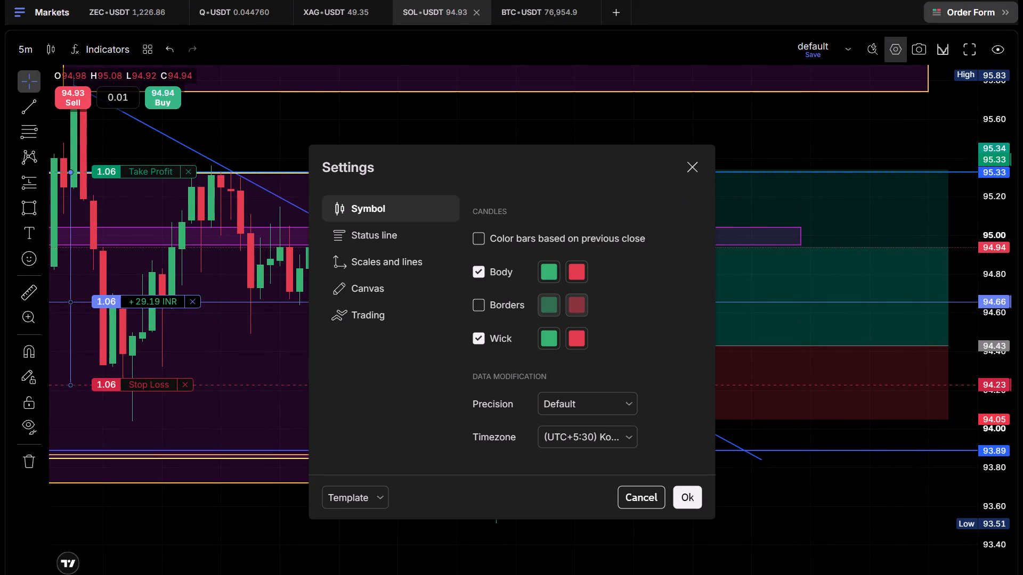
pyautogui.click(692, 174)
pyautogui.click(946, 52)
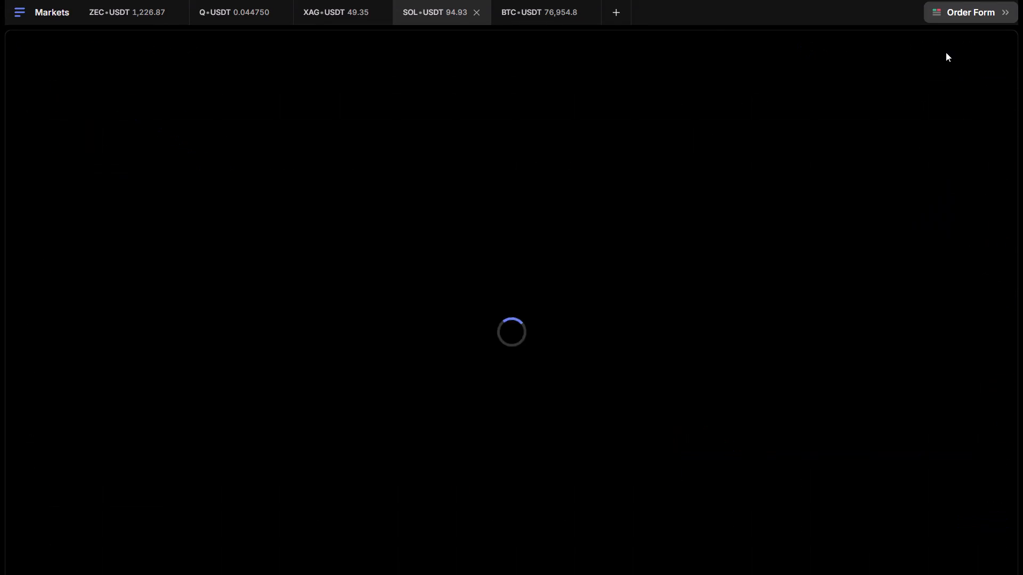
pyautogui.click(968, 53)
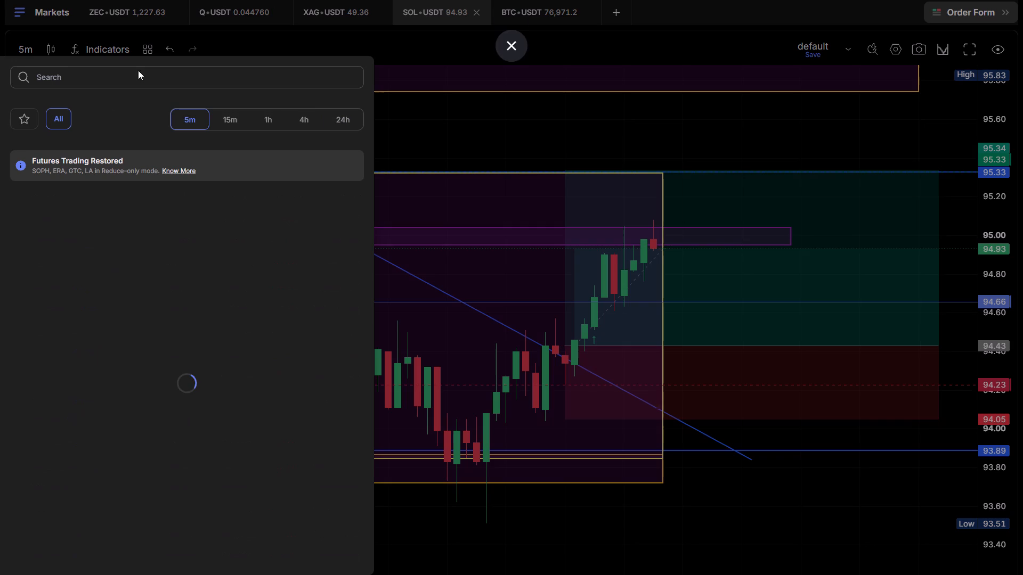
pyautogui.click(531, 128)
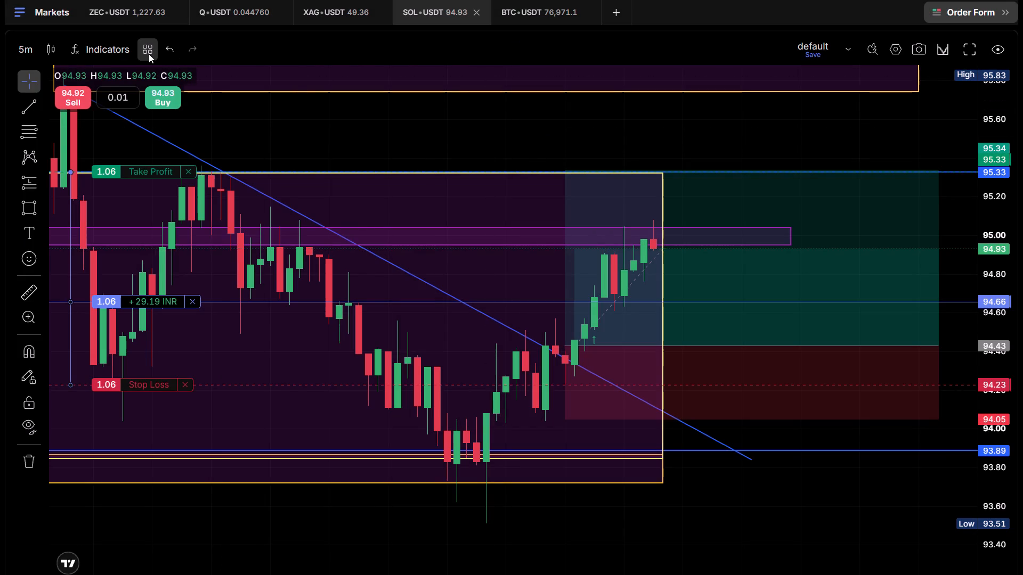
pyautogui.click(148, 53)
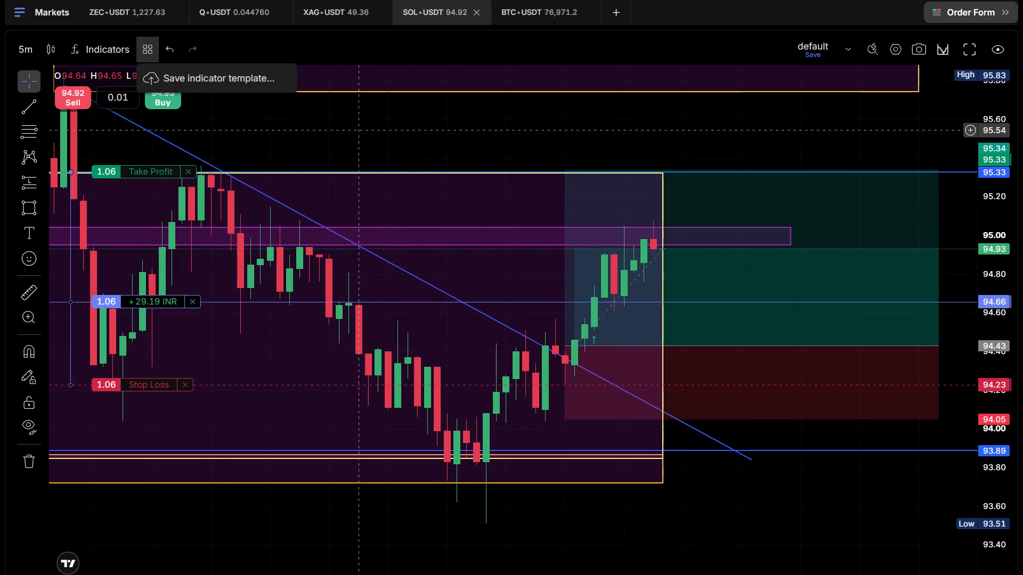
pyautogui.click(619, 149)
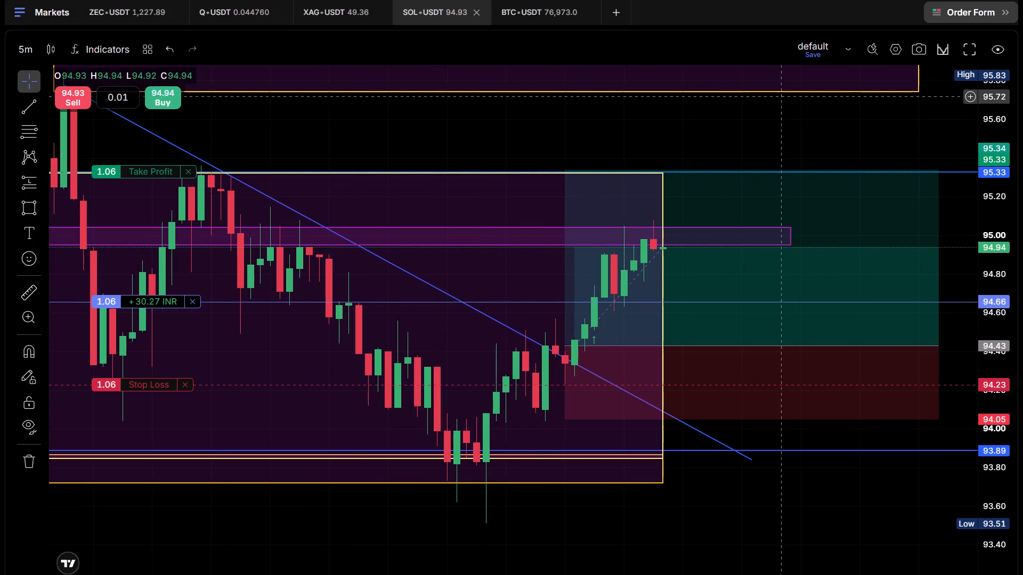
# Look through the chart settings for the status line, scales and lines, canvas and trading, leaving the options as they are.
pyautogui.click(892, 47)
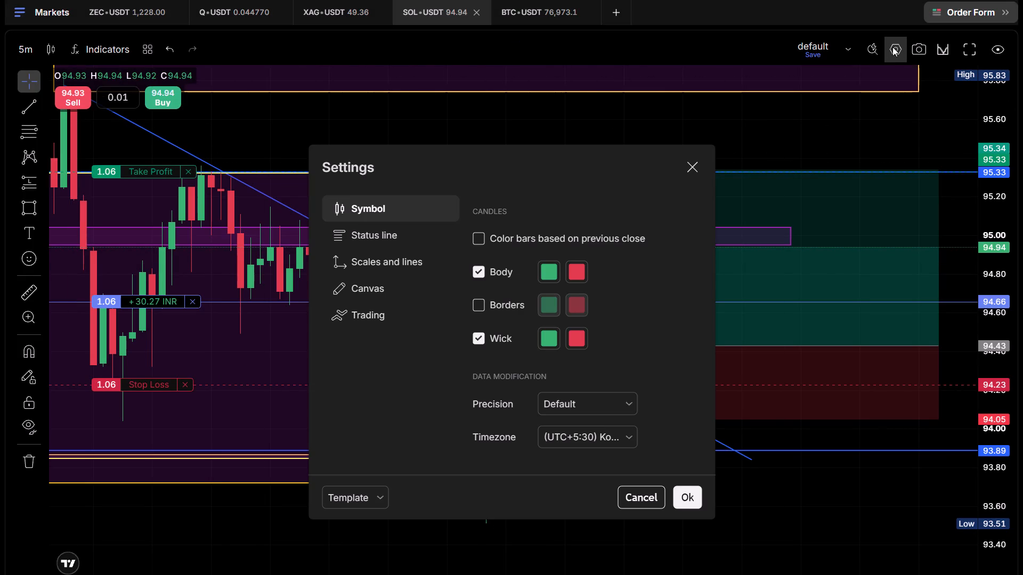
pyautogui.click(396, 239)
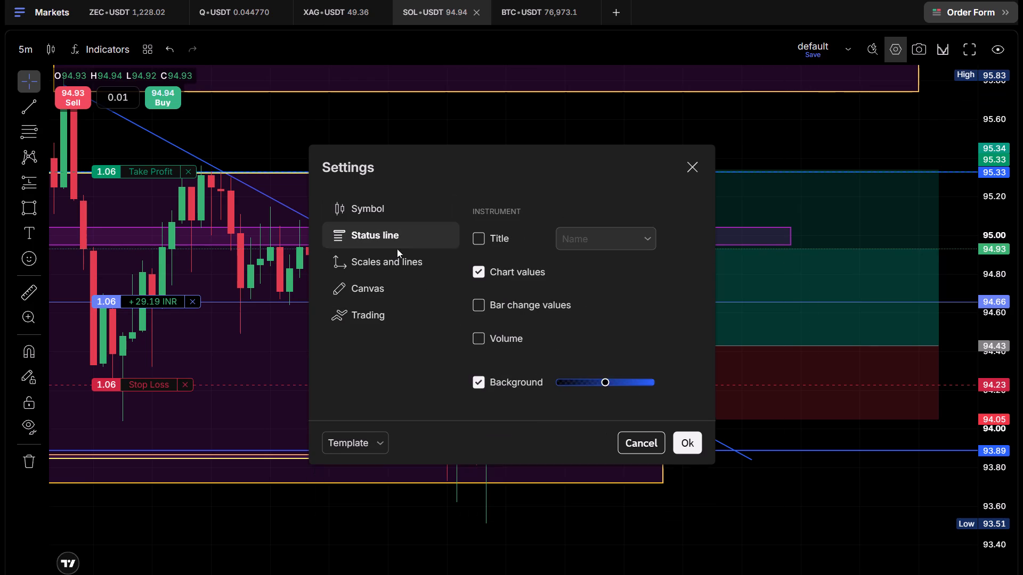
pyautogui.click(395, 264)
pyautogui.click(373, 194)
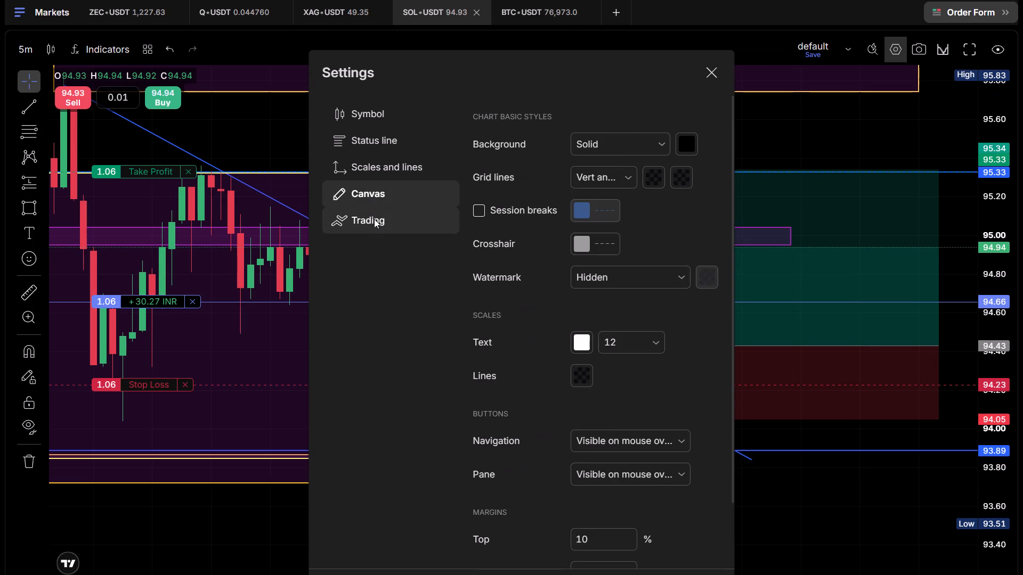
pyautogui.click(374, 219)
pyautogui.click(754, 68)
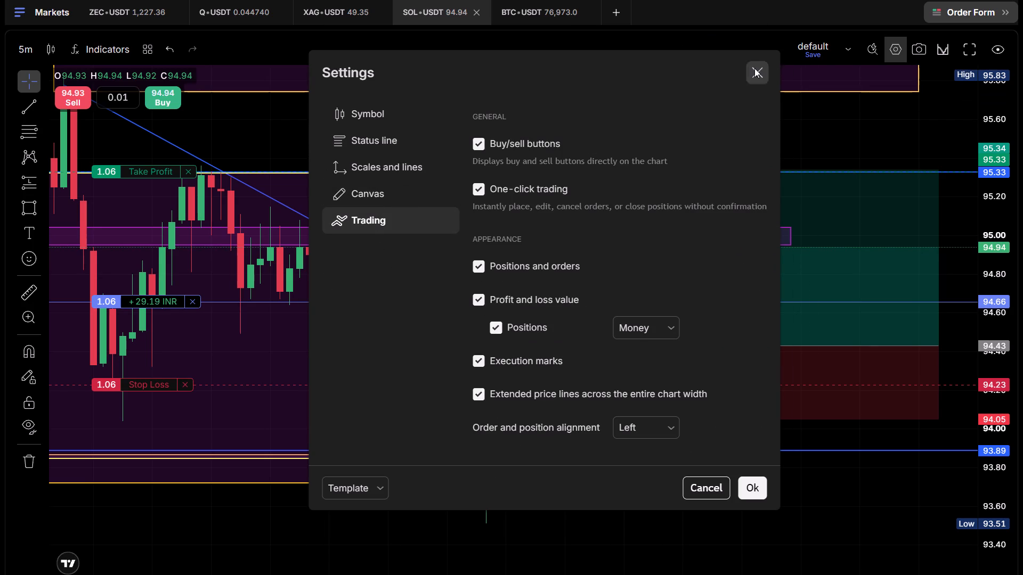
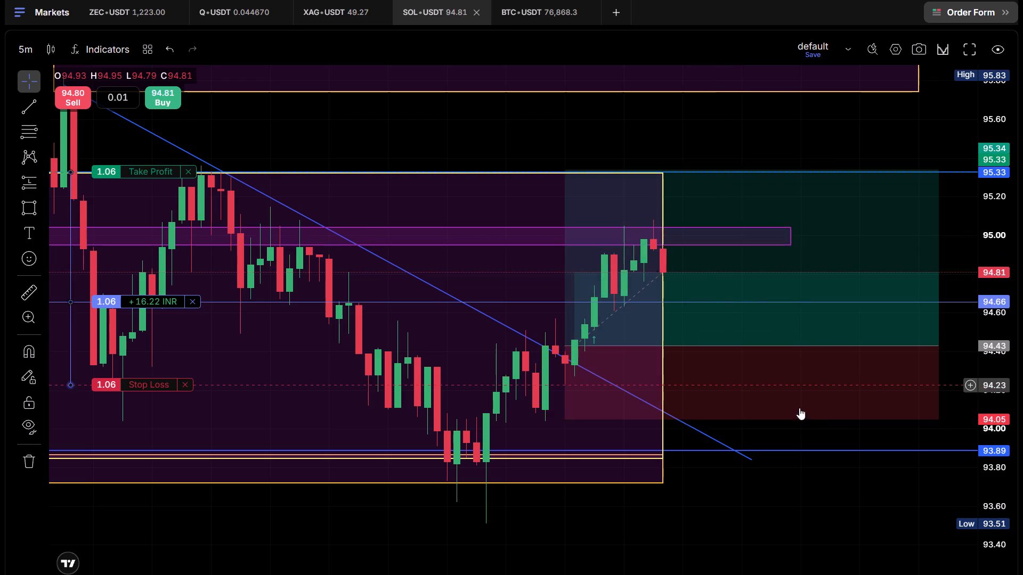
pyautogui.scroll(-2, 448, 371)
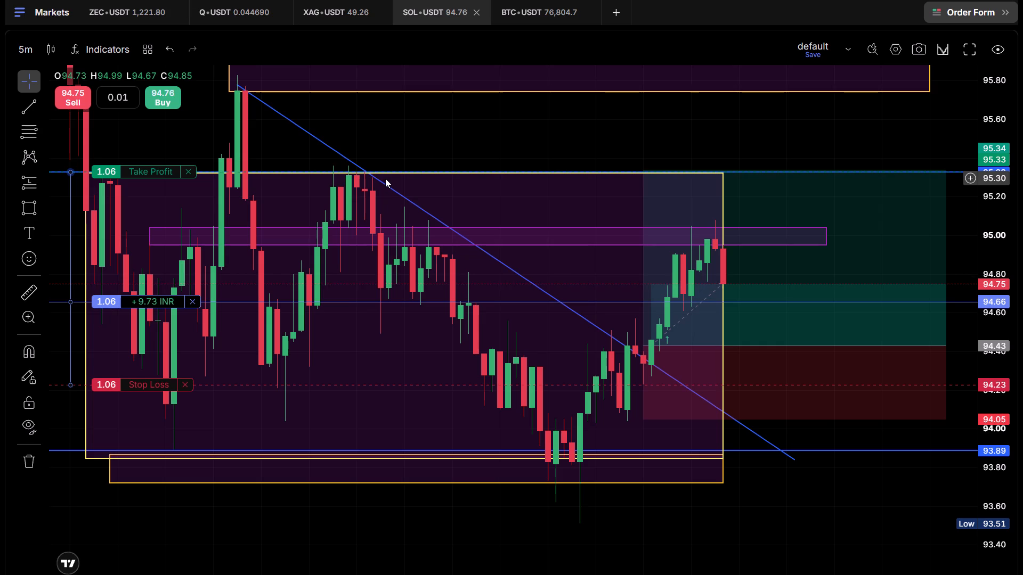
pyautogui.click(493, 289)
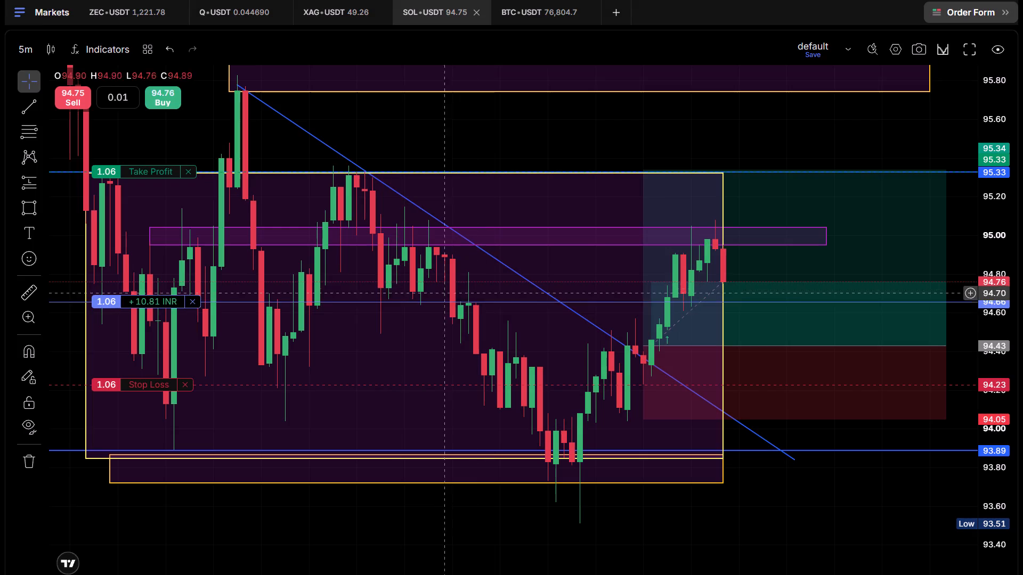
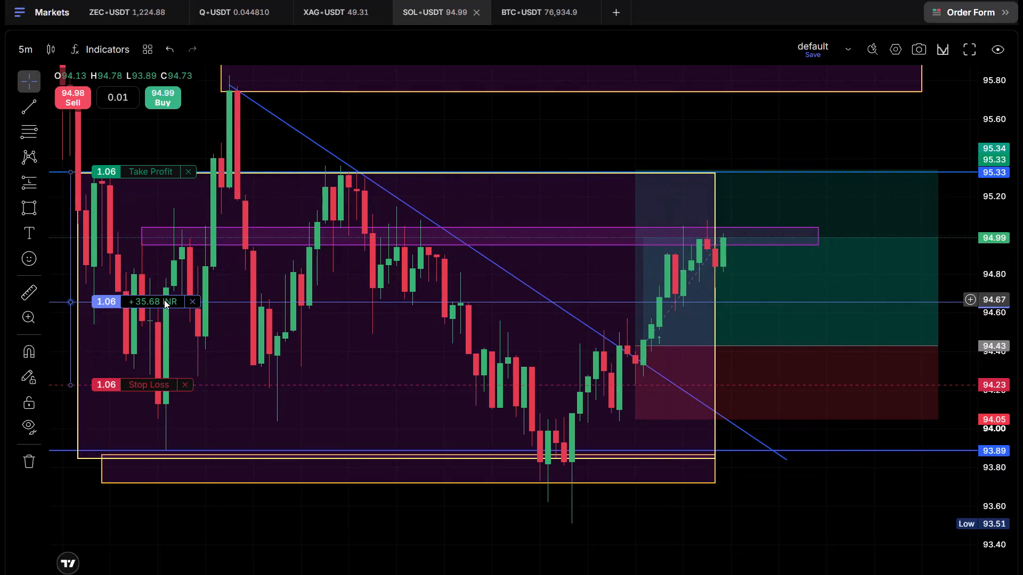
# Close the open 1.06 SOL-USDT long position from its entry line on the chart.
pyautogui.click(191, 299)
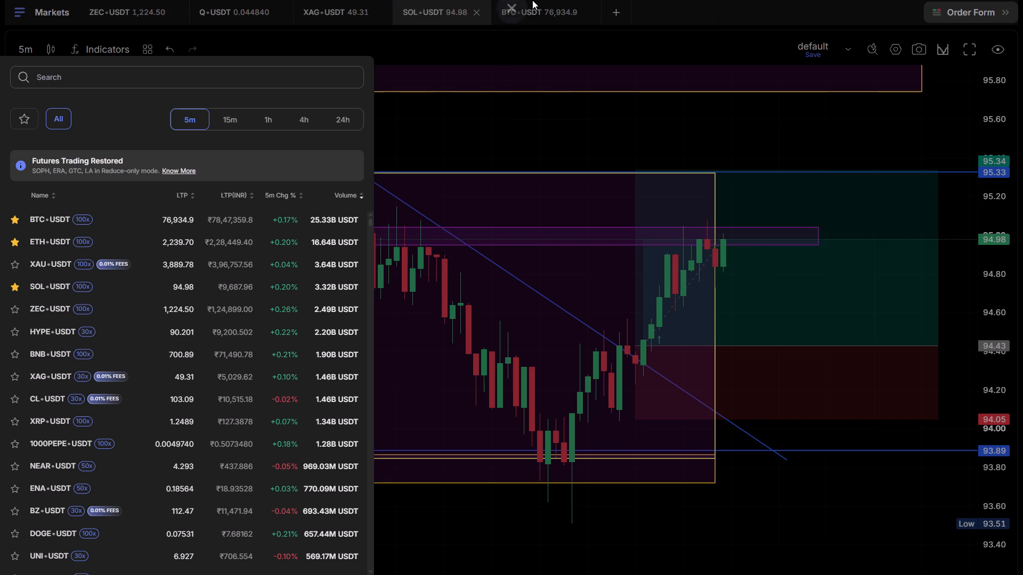
# Leave full-screen view and review the futures transaction history alongside the SOL-USDT chart.
pyautogui.click(508, 52)
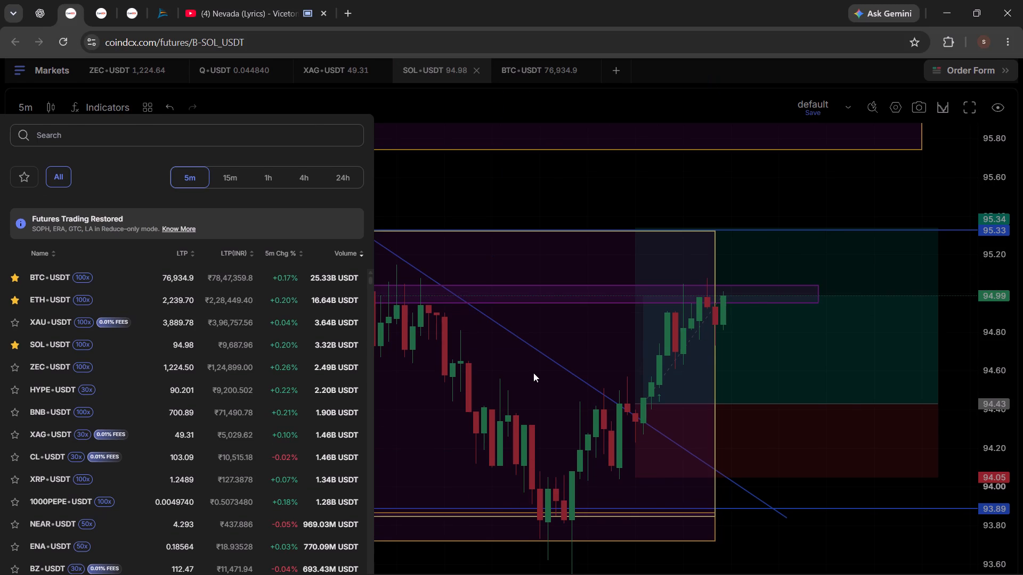
pyautogui.click(476, 165)
pyautogui.scroll(-4, 466, 523)
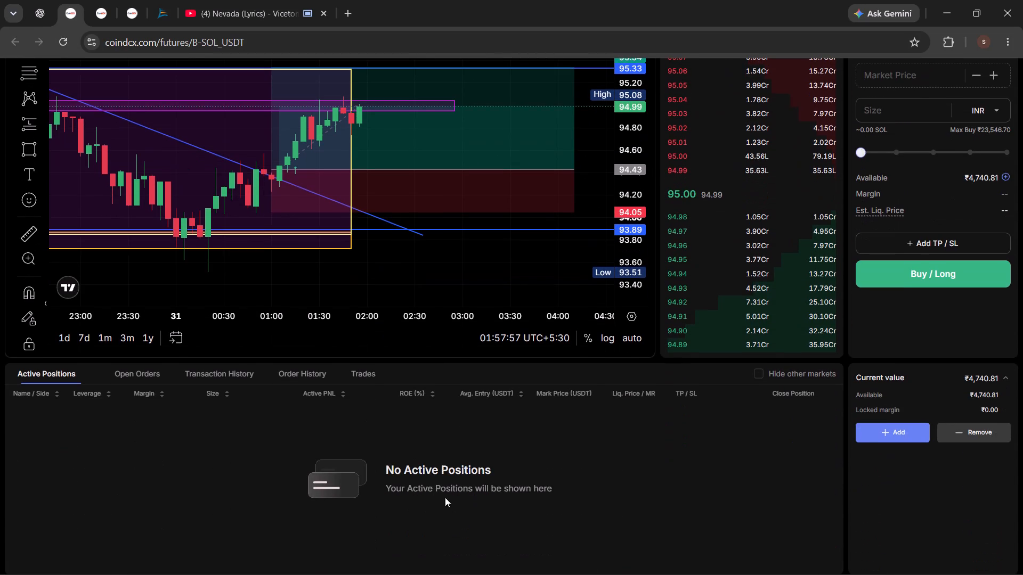
pyautogui.click(223, 373)
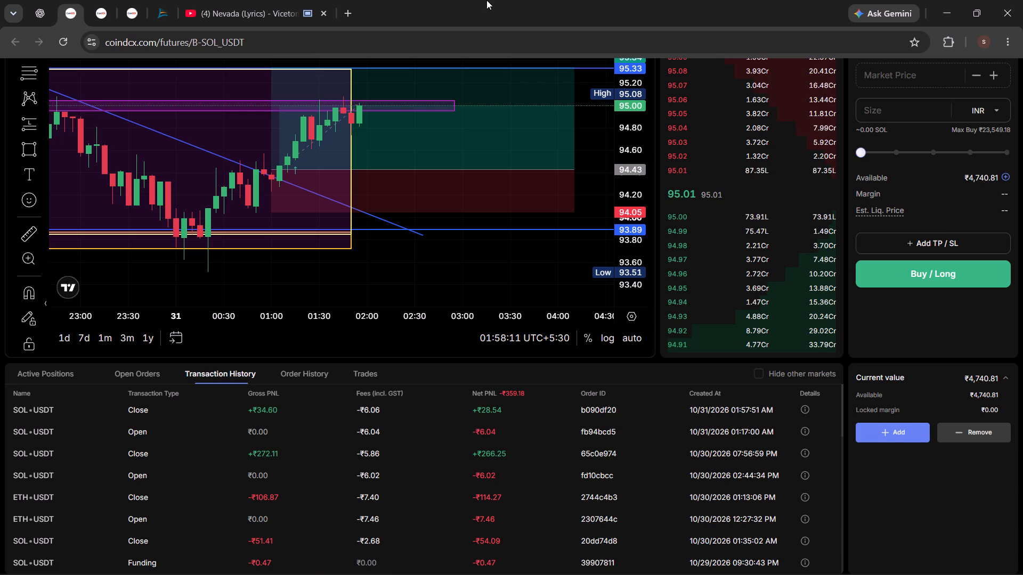
pyautogui.scroll(-4, 442, 164)
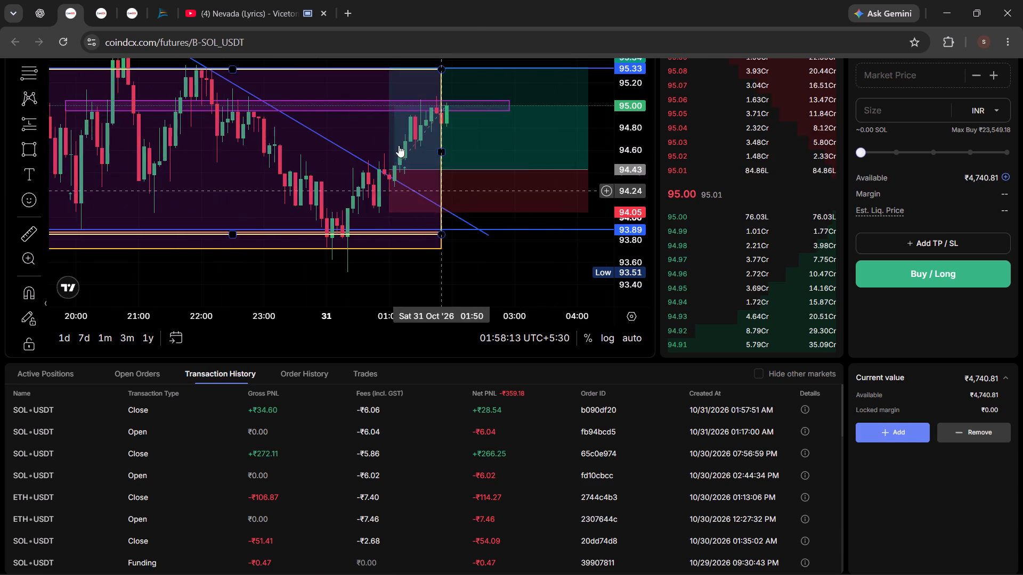
pyautogui.moveTo(347, 141); pyautogui.dragTo(314, 221)
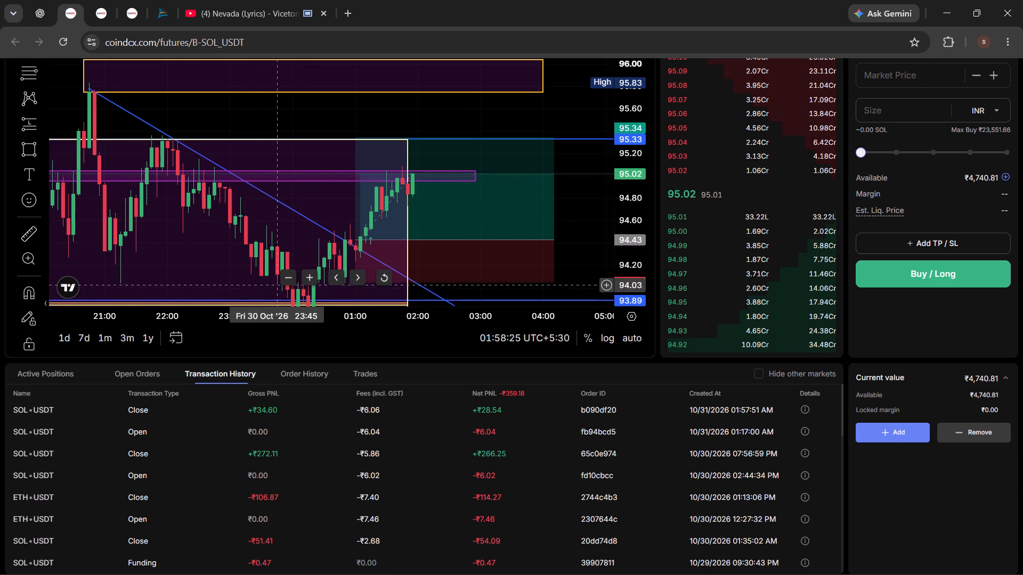
# Close the browser window with the trading session.
pyautogui.click(1021, 0)
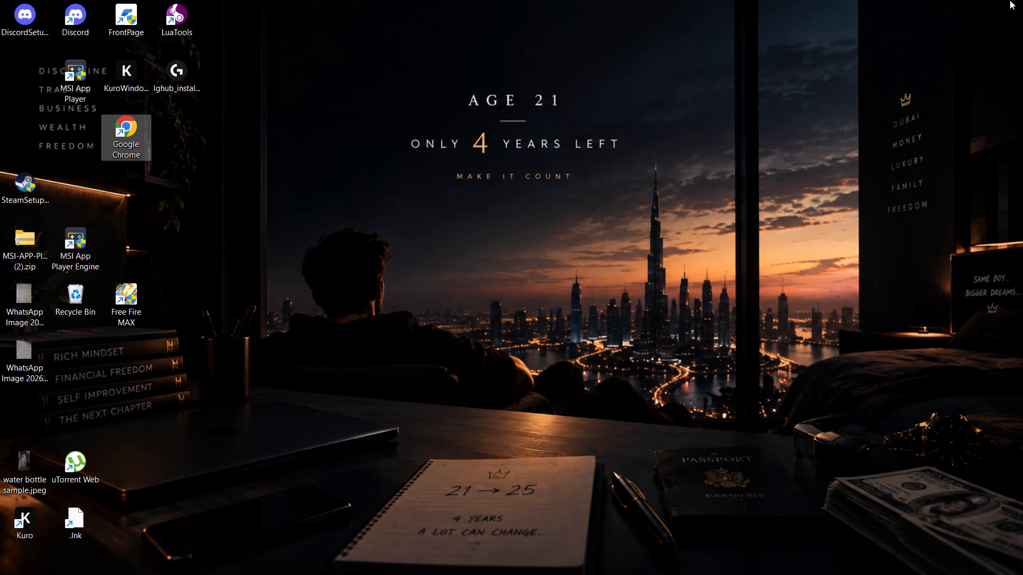
# Bring up the Windows shutdown dialog with the Shut down option.
pyautogui.hotkey('alt', 'F4')
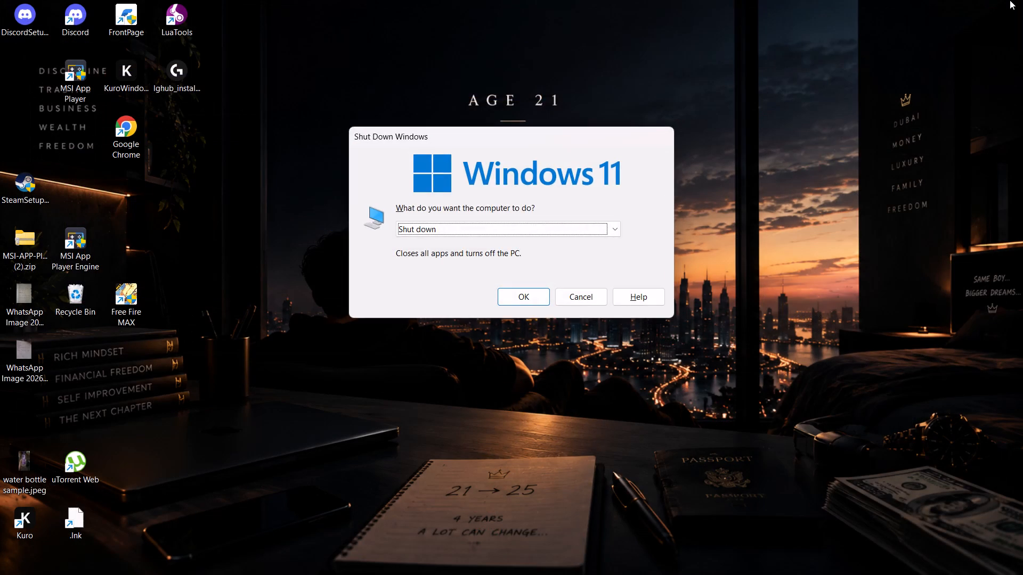